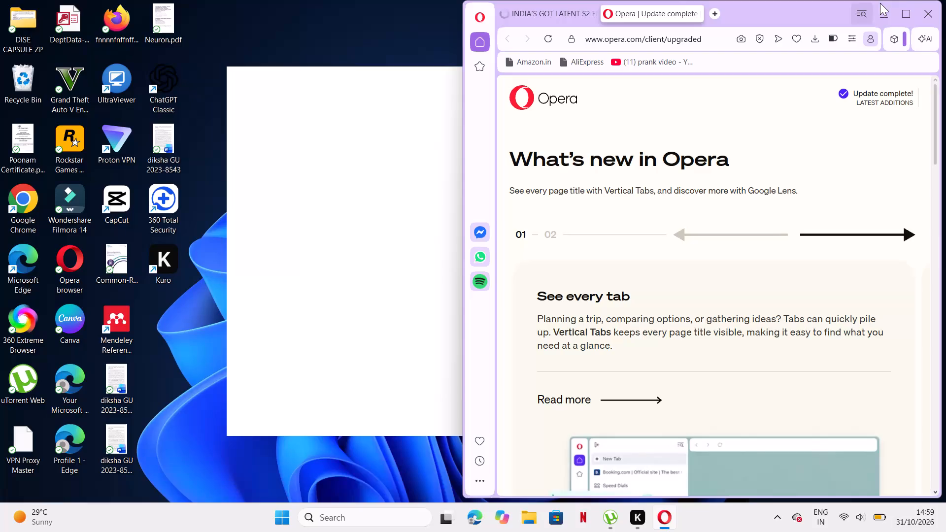
Close the Opera browser window showing the update page.
click(929, 12)
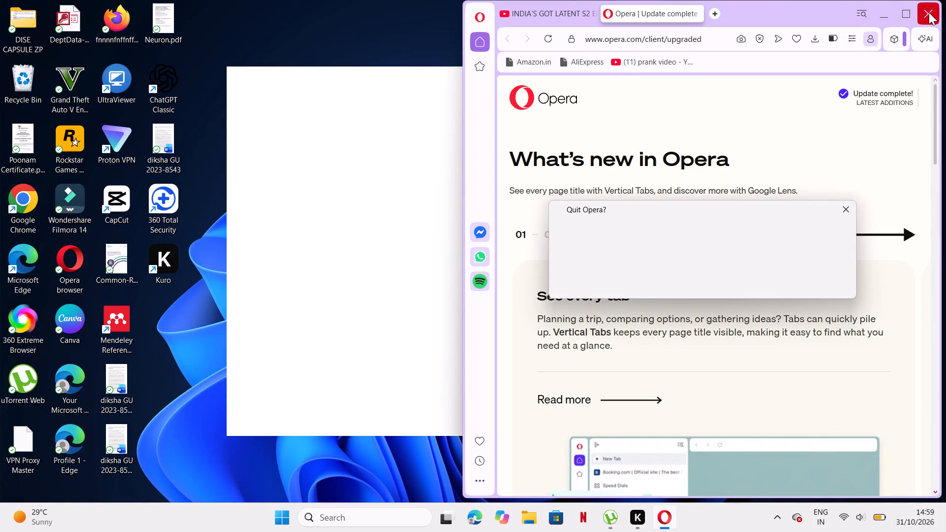
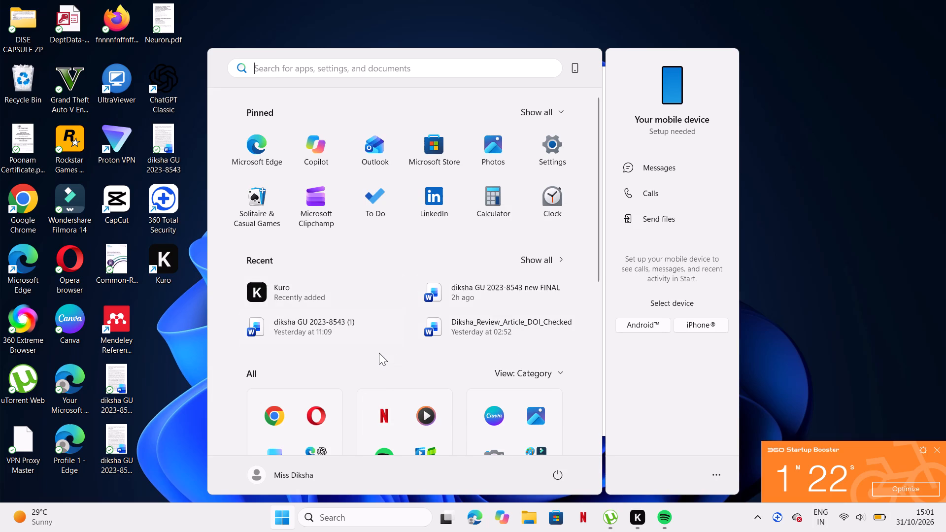
Launch Microsoft Word.
scroll(379, 353, down, 2)
click(270, 378)
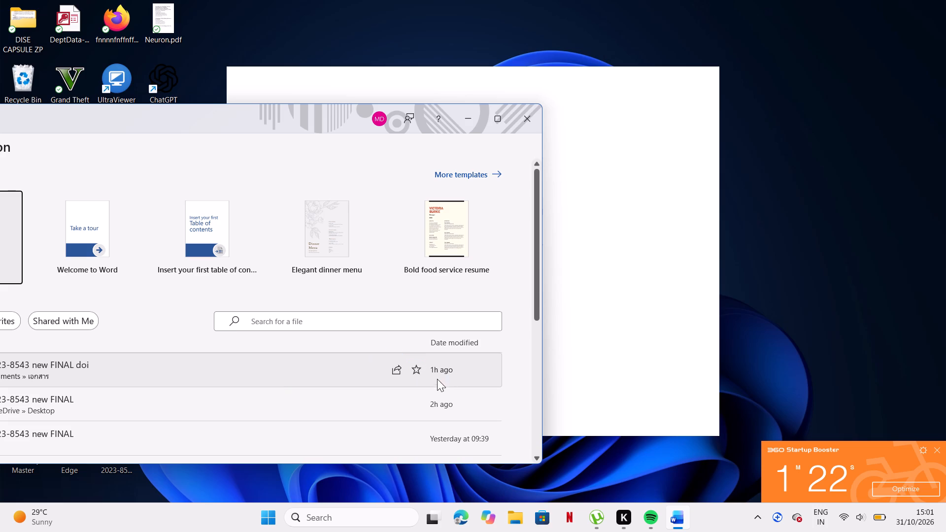
Mark the recent document whose name ends in "new FINAL doi" as a favourite.
click(411, 371)
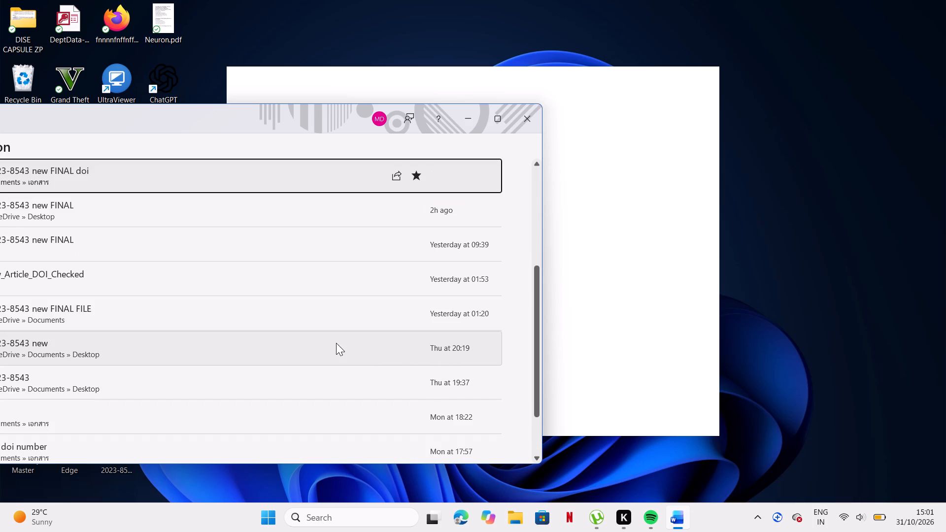
Open the document whose name ends in "new FINAL doi" and maximise its window.
double_click(342, 180)
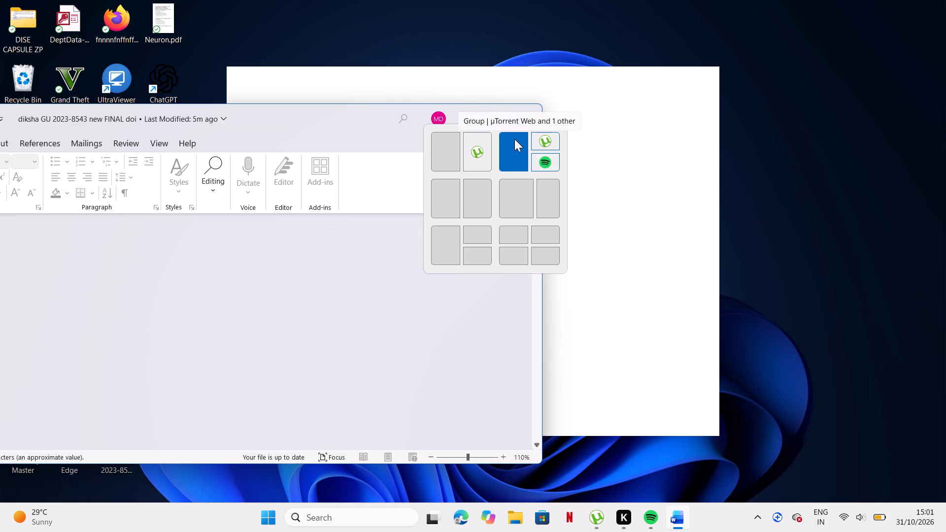
click(500, 121)
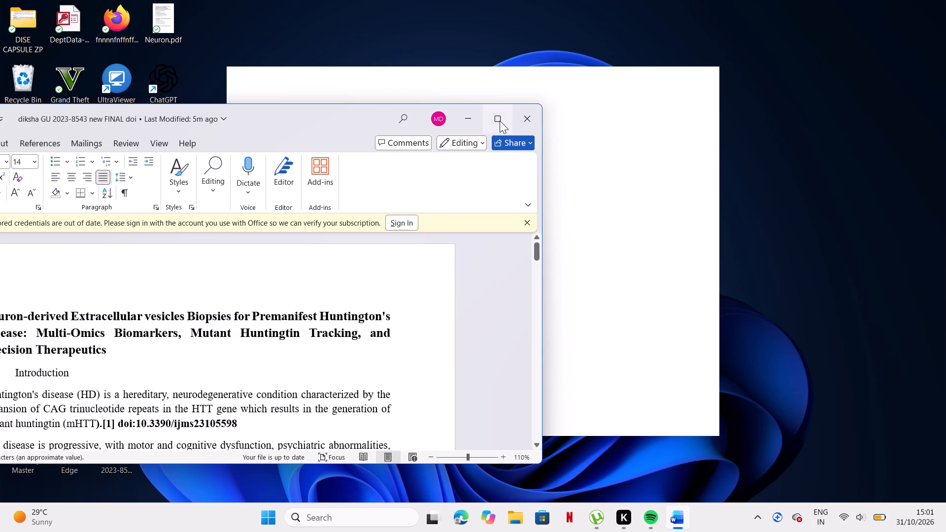
Look through the manuscript from the introduction to section 7.1, EV-Based Delivery of siRNA, checking its in-text DOI citations.
scroll(604, 305, down, 14)
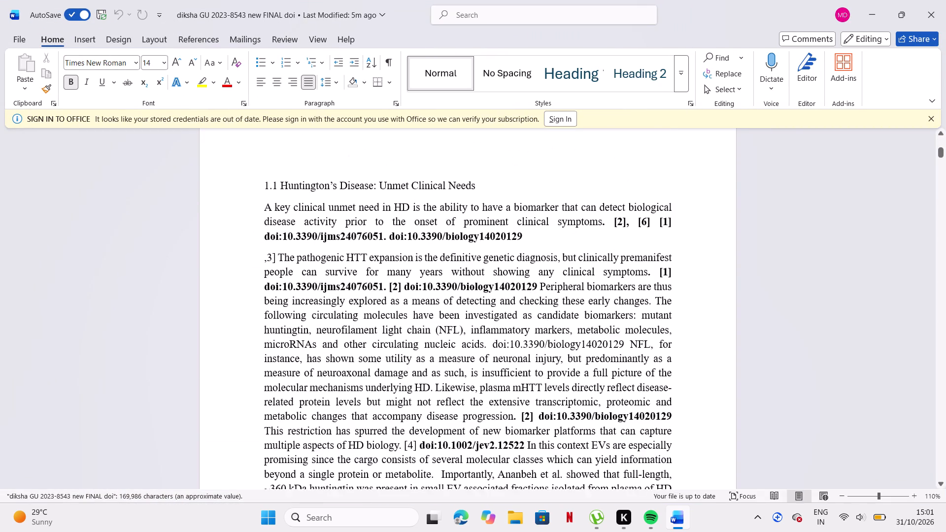
scroll(604, 305, down, 5)
scroll(604, 305, down, 20)
scroll(604, 305, down, 20)
scroll(604, 305, down, 20)
scroll(604, 305, down, 4)
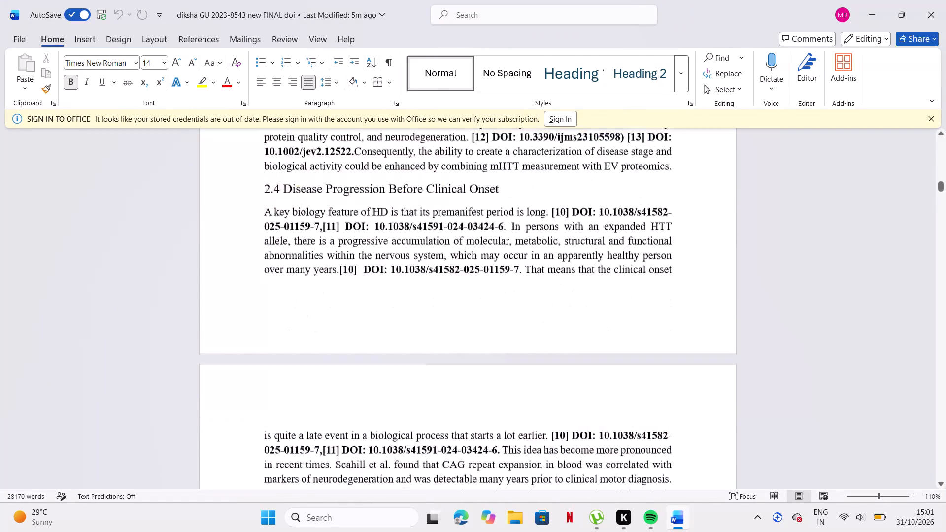
scroll(604, 305, down, 18)
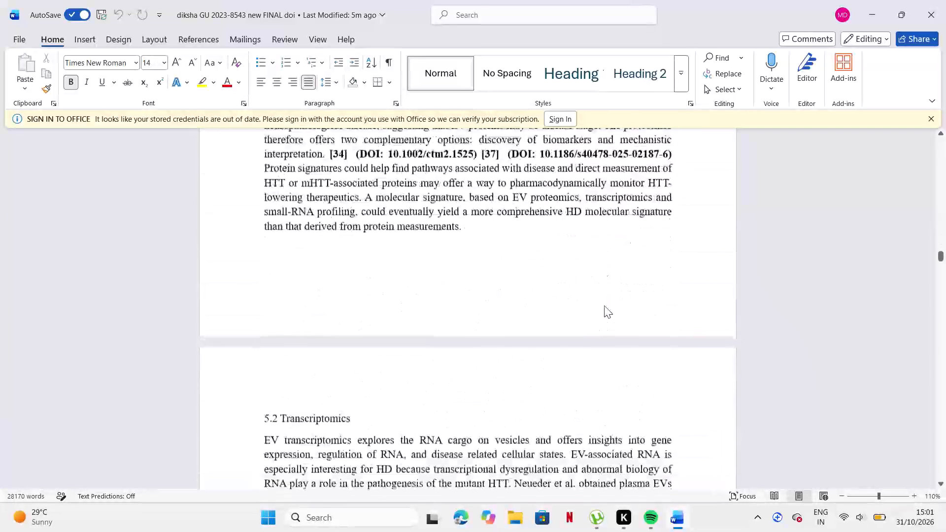
scroll(604, 305, down, 10)
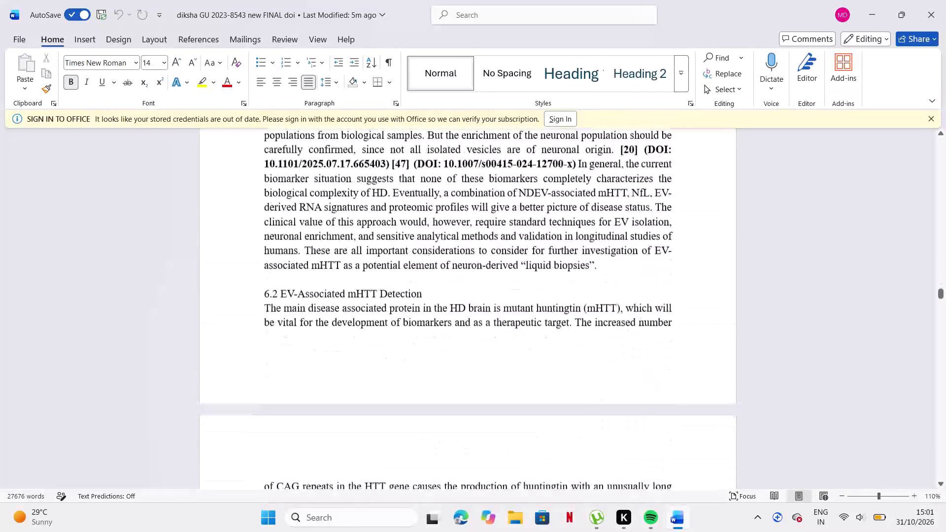
scroll(604, 305, down, 11)
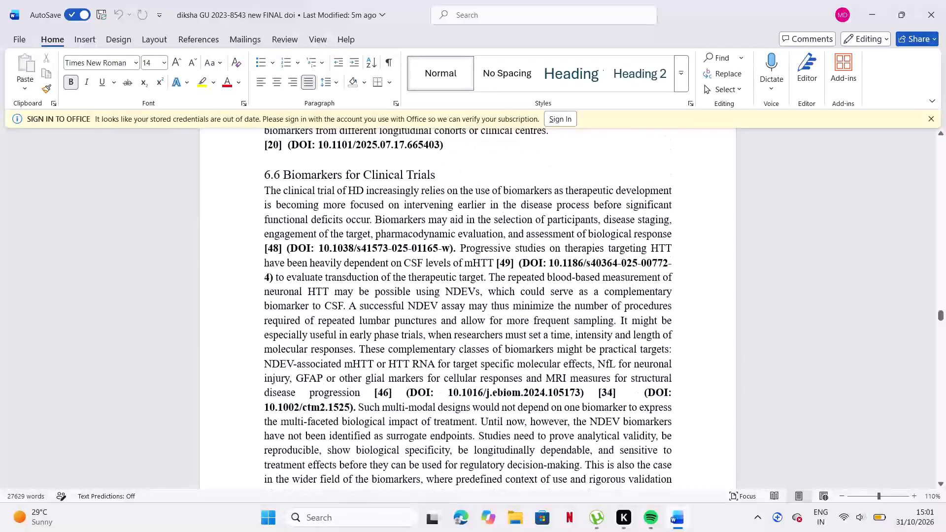
scroll(604, 305, down, 1)
scroll(604, 305, up, 2)
scroll(604, 305, down, 1)
scroll(604, 305, up, 1)
scroll(604, 305, down, 1)
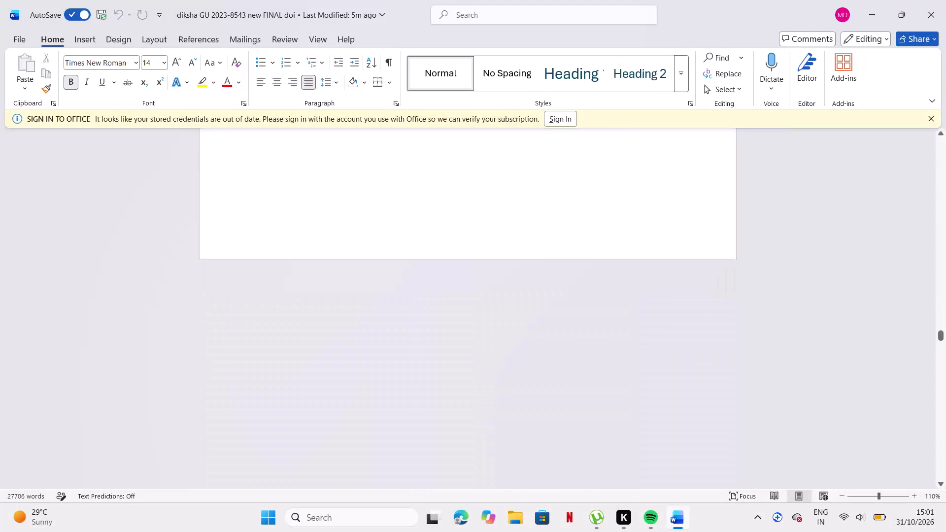
scroll(604, 305, down, 2)
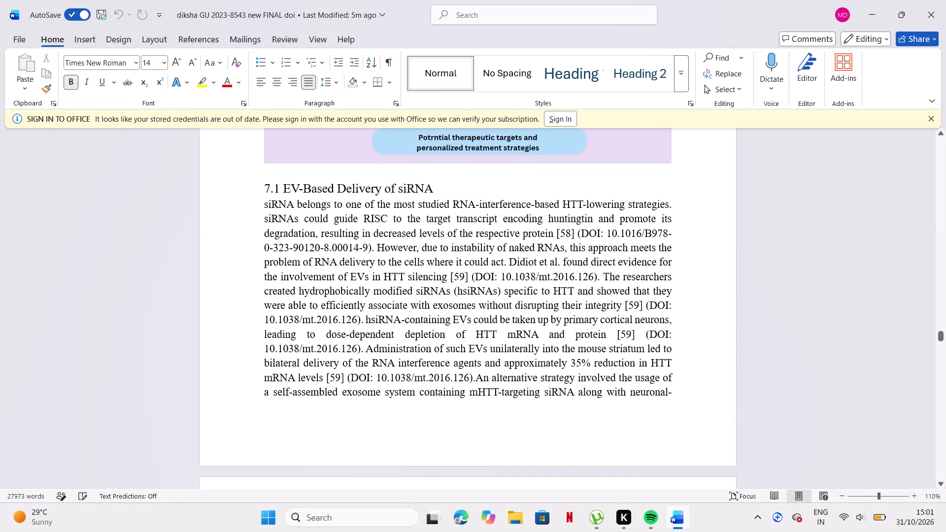
click(611, 228)
Examine the references before section 7 and the citations in Precision Therapy Using Extracellular Vesicles.
scroll(666, 274, up, 6)
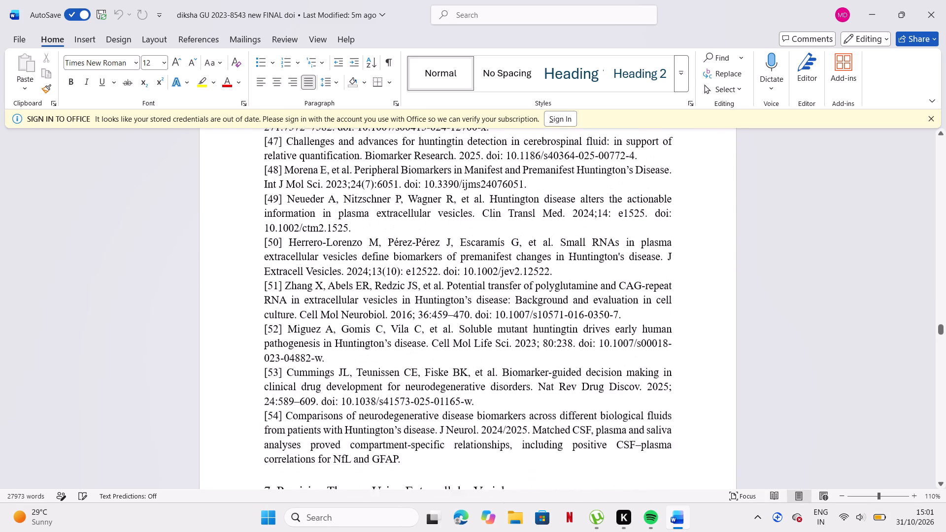
scroll(666, 274, down, 2)
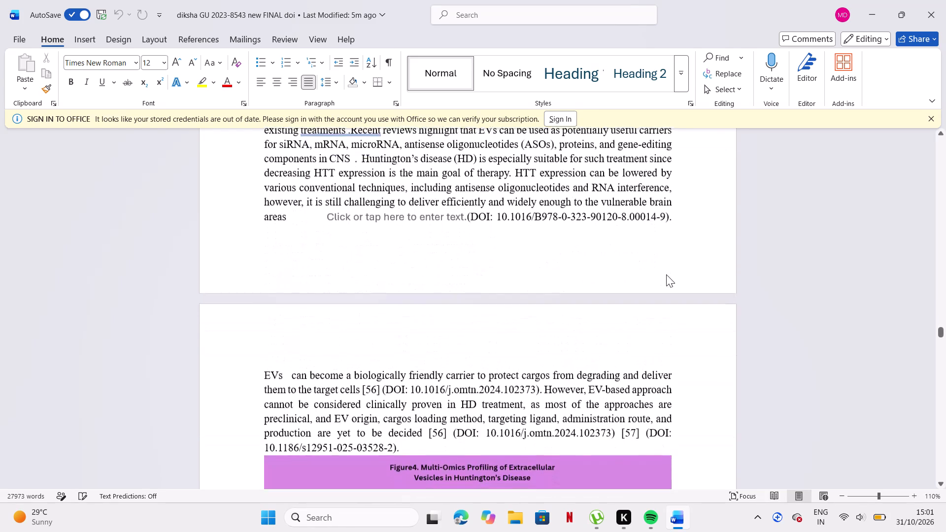
scroll(666, 274, up, 2)
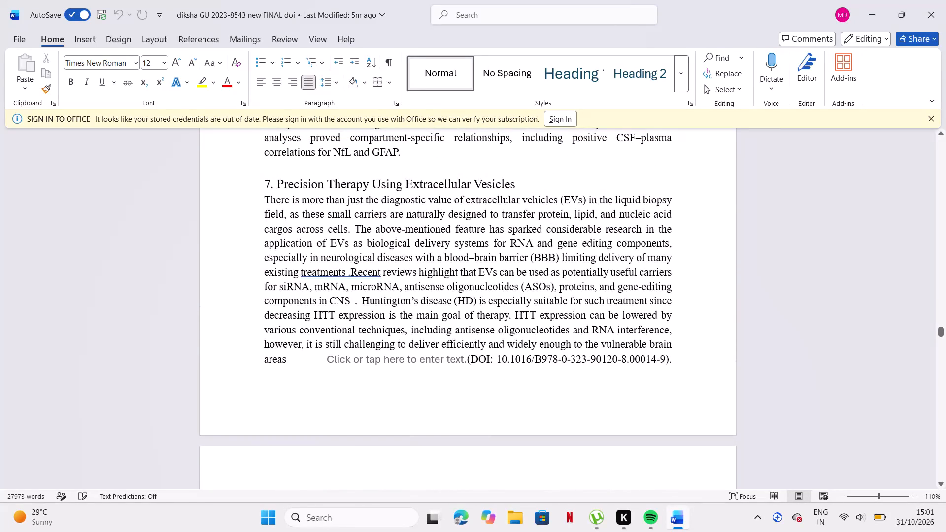
Open the recent document whose name ends in "Review_Article_DOI_Checked" from Downloads.
click(17, 40)
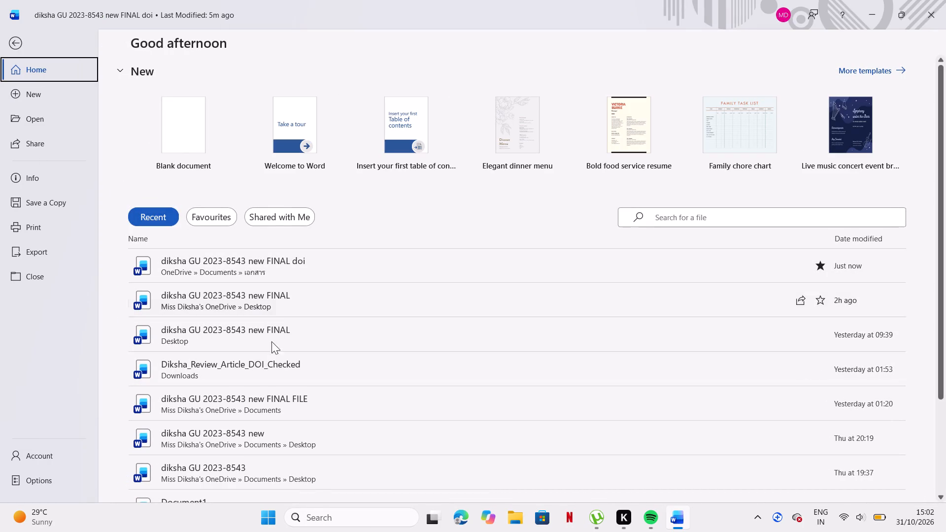
click(271, 374)
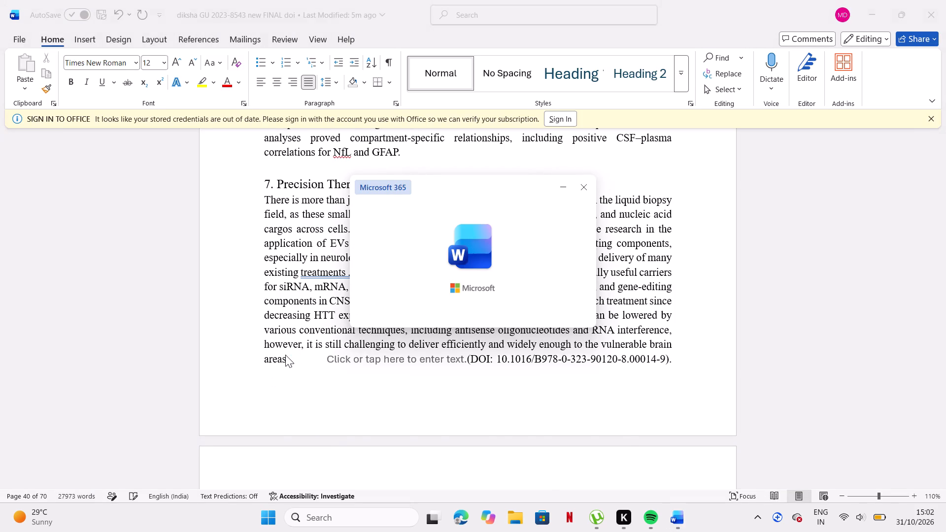
Look through the DOI-checked article from its introduction to Table 4 on EV-based therapeutic strategies.
scroll(285, 355, down, 19)
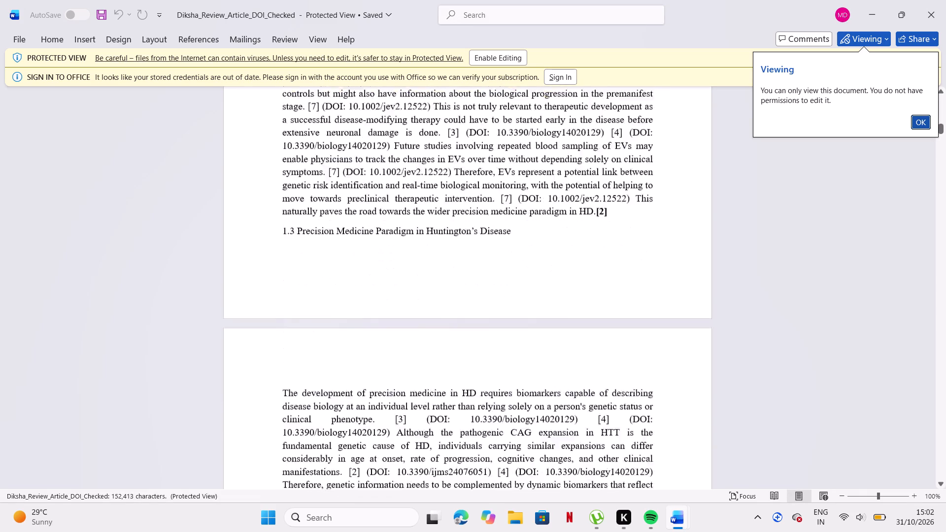
scroll(285, 355, down, 20)
scroll(285, 355, down, 14)
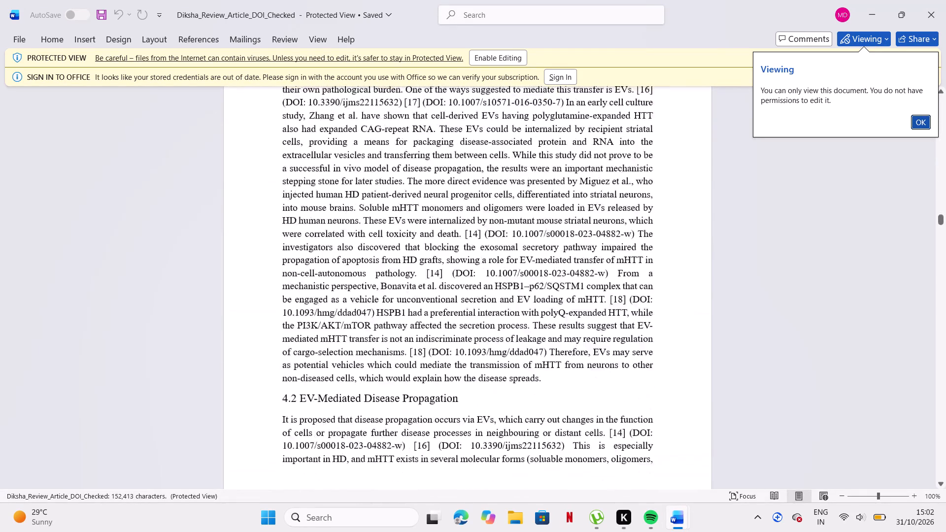
scroll(285, 355, down, 19)
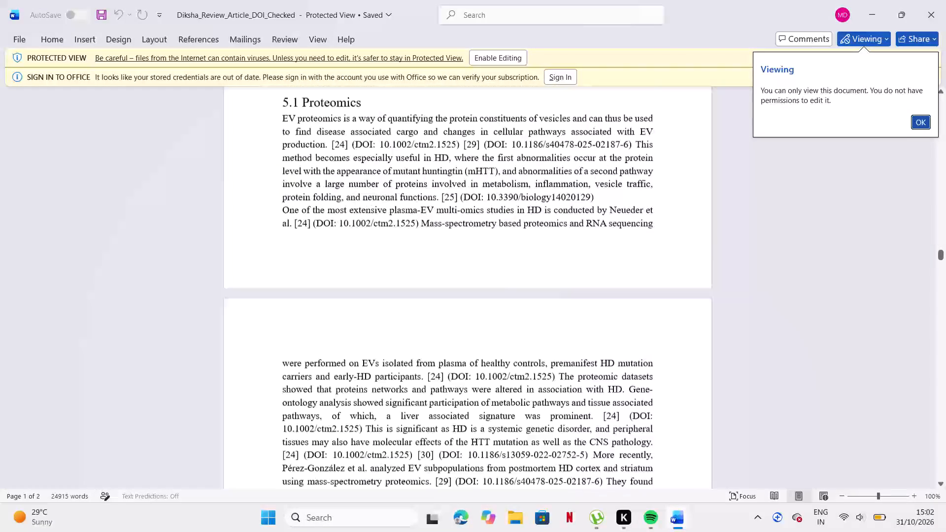
scroll(285, 355, down, 14)
scroll(285, 355, up, 1)
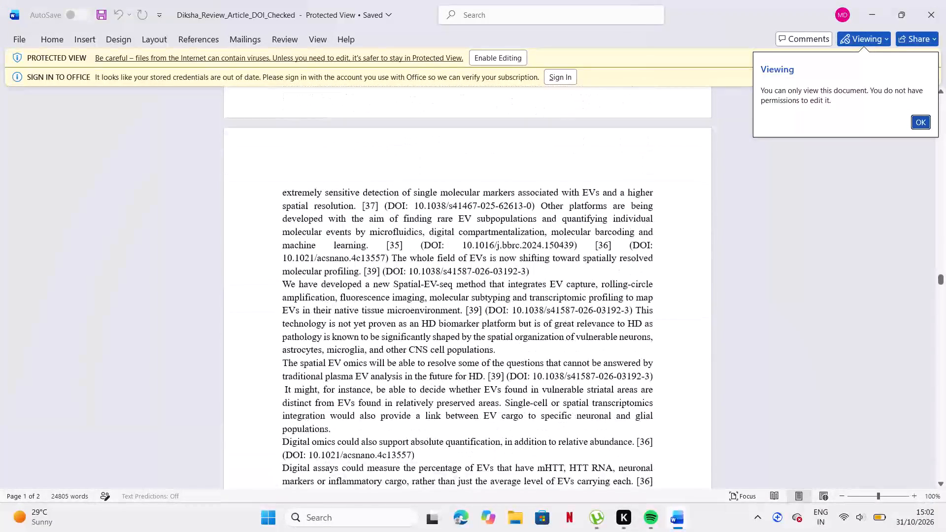
scroll(285, 355, up, 1)
scroll(285, 355, down, 8)
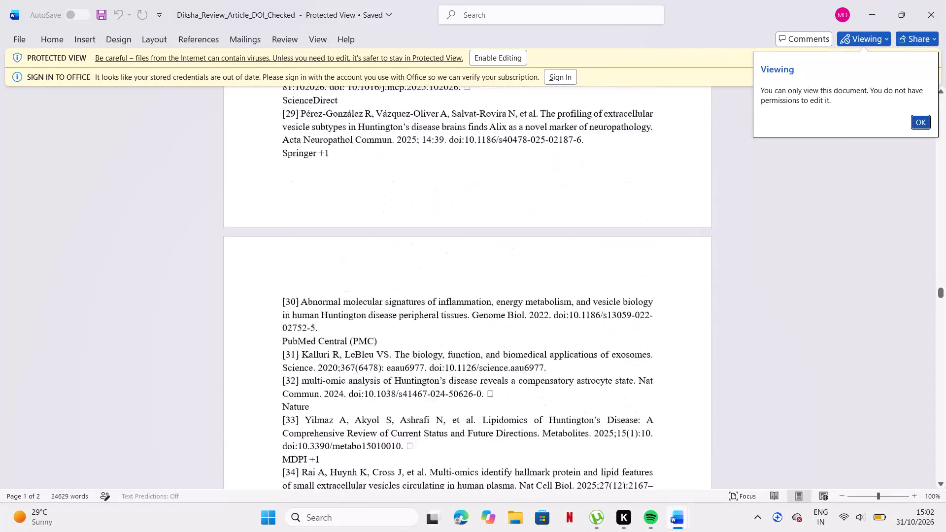
scroll(285, 355, down, 3)
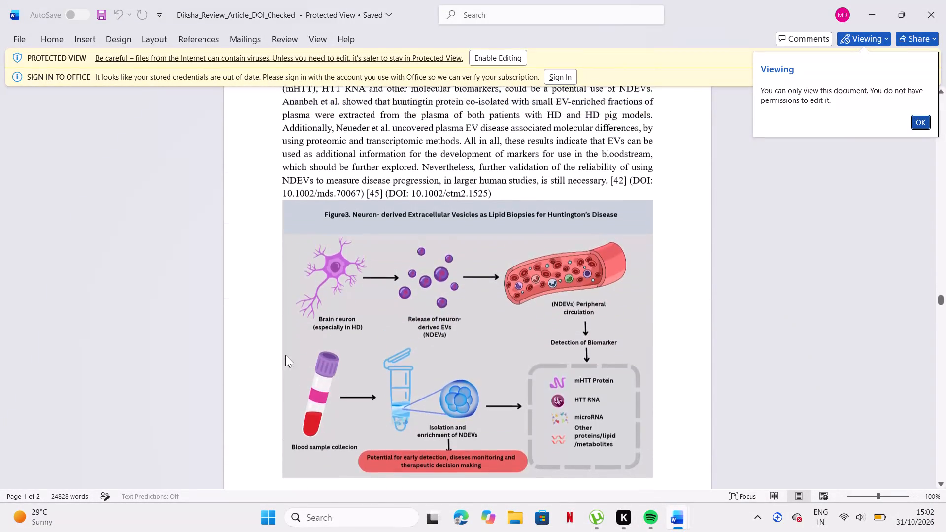
scroll(285, 355, down, 10)
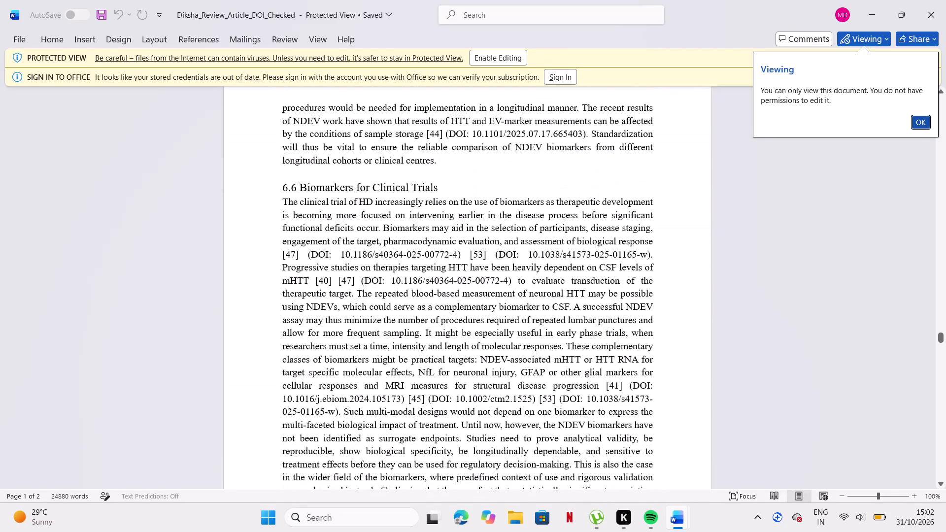
scroll(285, 355, down, 5)
scroll(285, 355, up, 3)
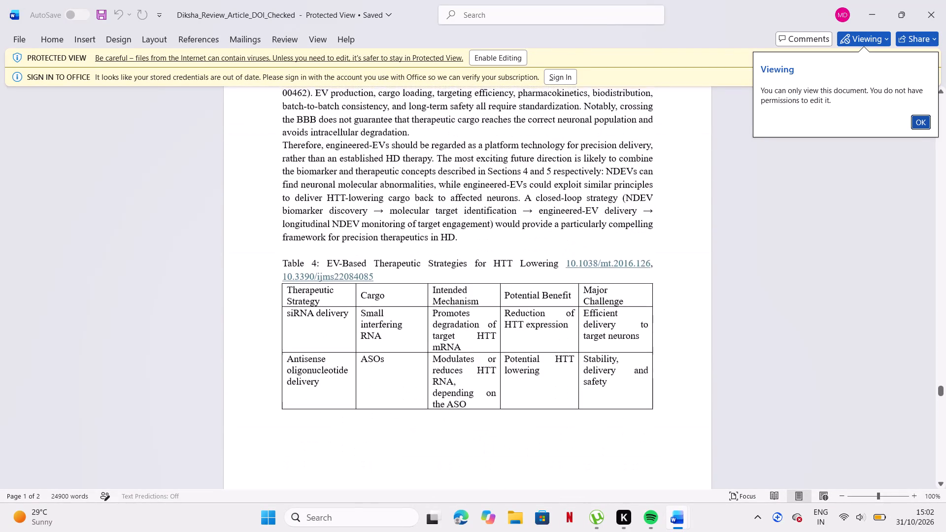
Find the opening of section 7, Precision Therapy Using Extracellular Vesicles, and examine its text and DOI citations.
scroll(285, 355, up, 5)
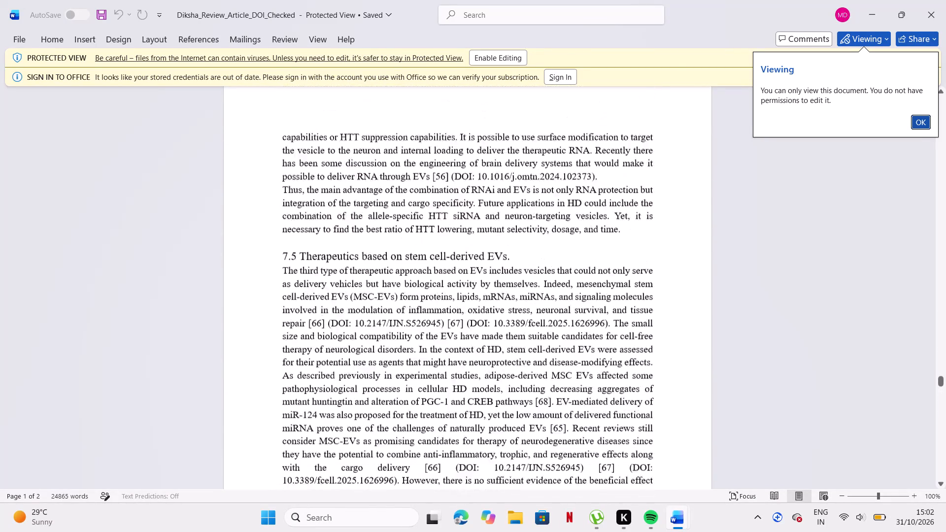
scroll(285, 355, up, 5)
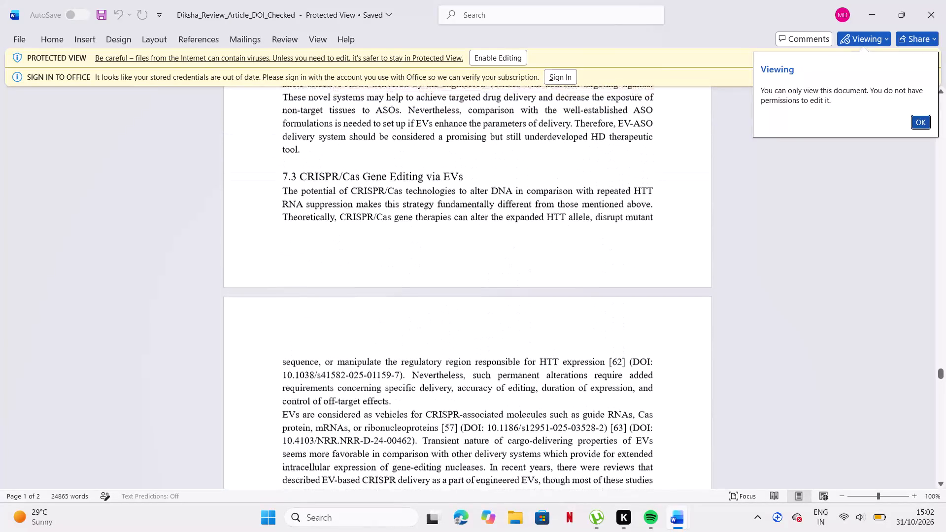
scroll(285, 355, up, 4)
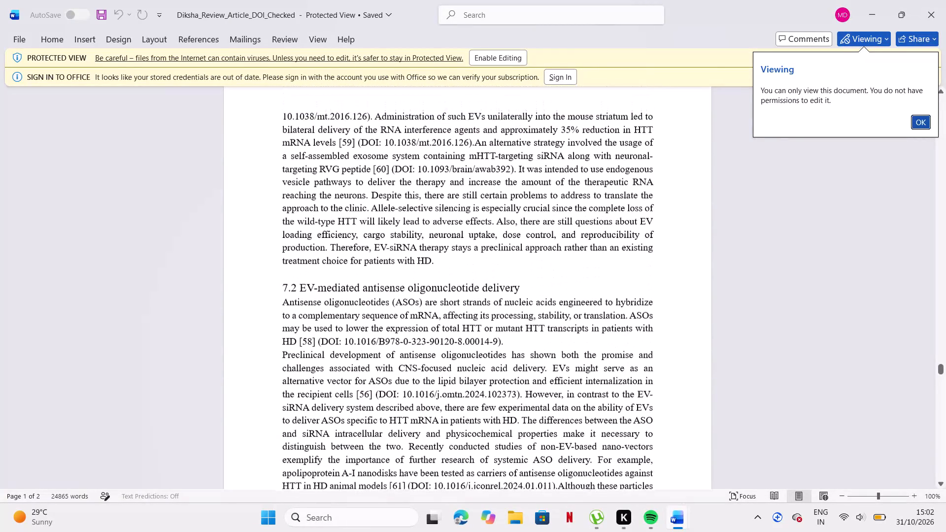
scroll(285, 355, up, 6)
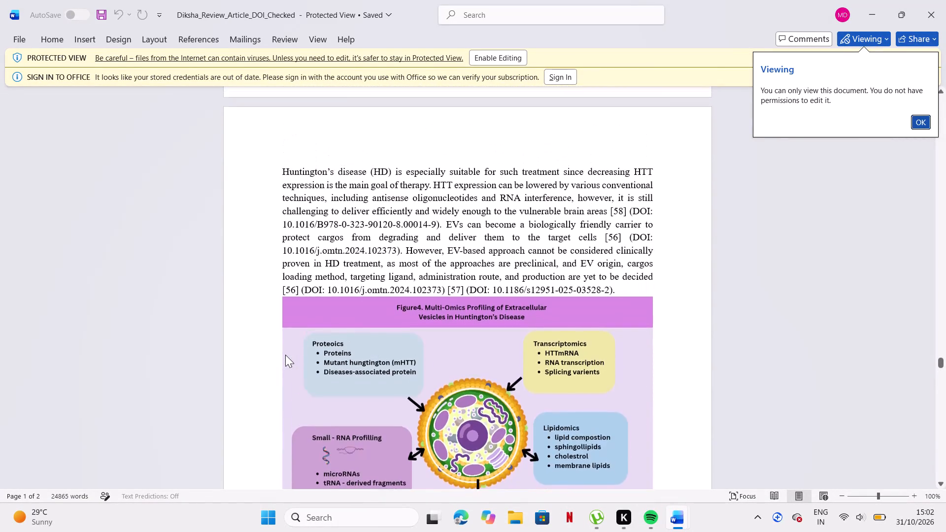
scroll(285, 355, up, 4)
scroll(285, 355, down, 1)
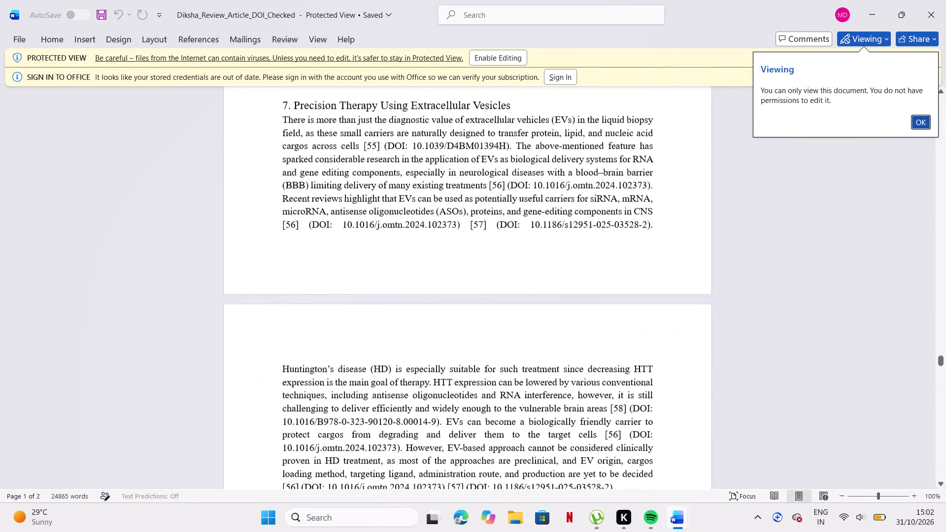
scroll(285, 355, down, 1)
scroll(285, 355, up, 4)
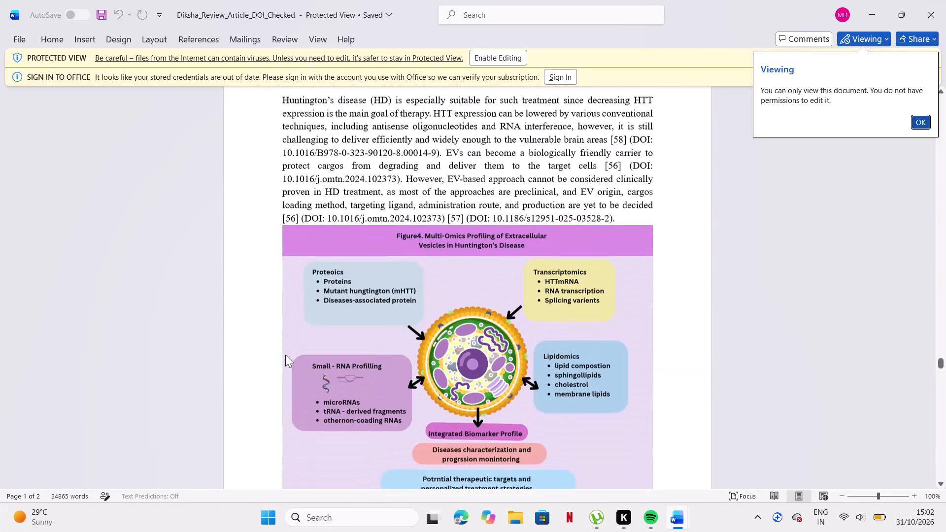
scroll(285, 355, up, 4)
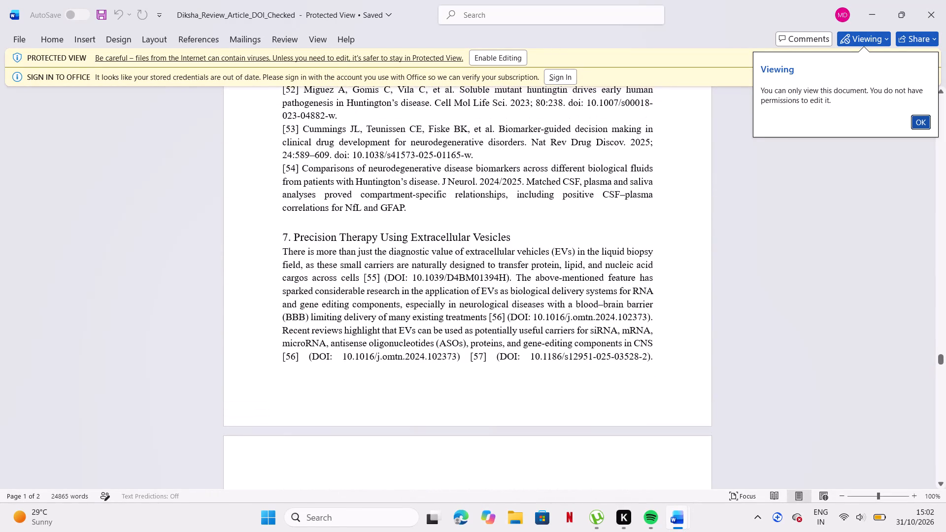
scroll(285, 355, up, 1)
Copy the section 7 body text, from "There is more than just" through its last DOI citation above Figure 4.
drag(281, 251, 408, 518)
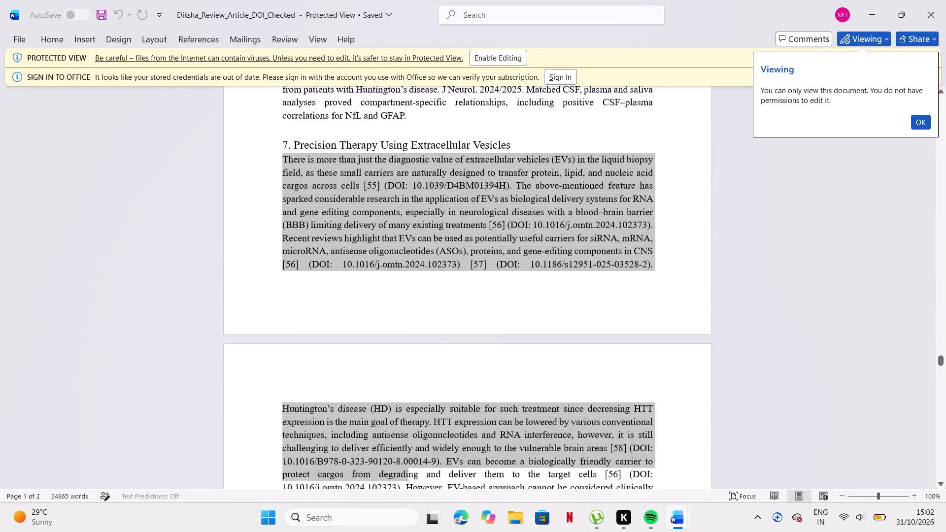
drag(408, 518, 582, 298)
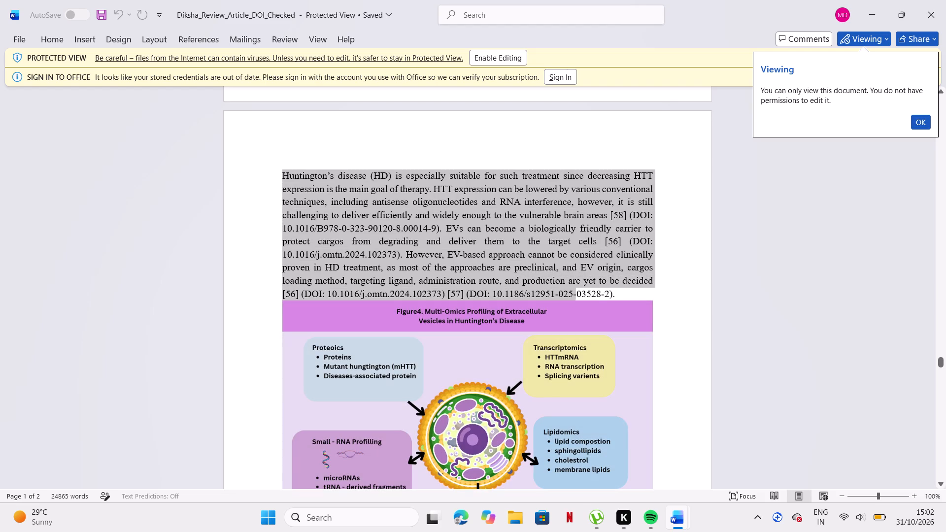
drag(582, 298, 638, 298)
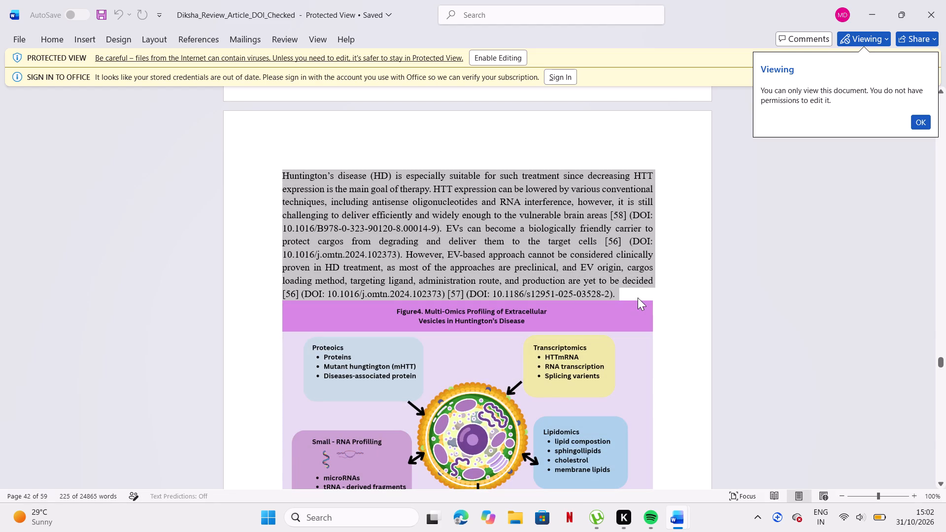
key(ctrl+c)
Close the DOI-checked article and return to the manuscript ending in "new FINAL doi".
click(14, 37)
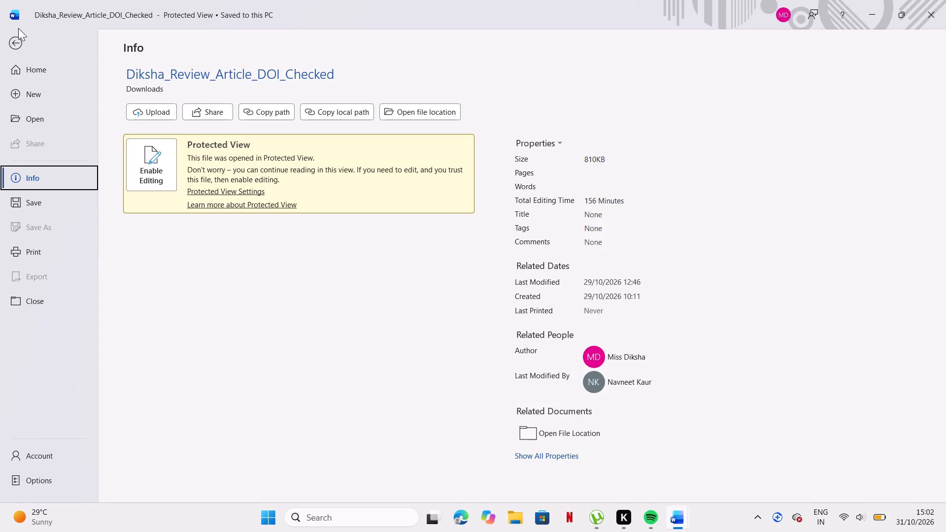
click(15, 39)
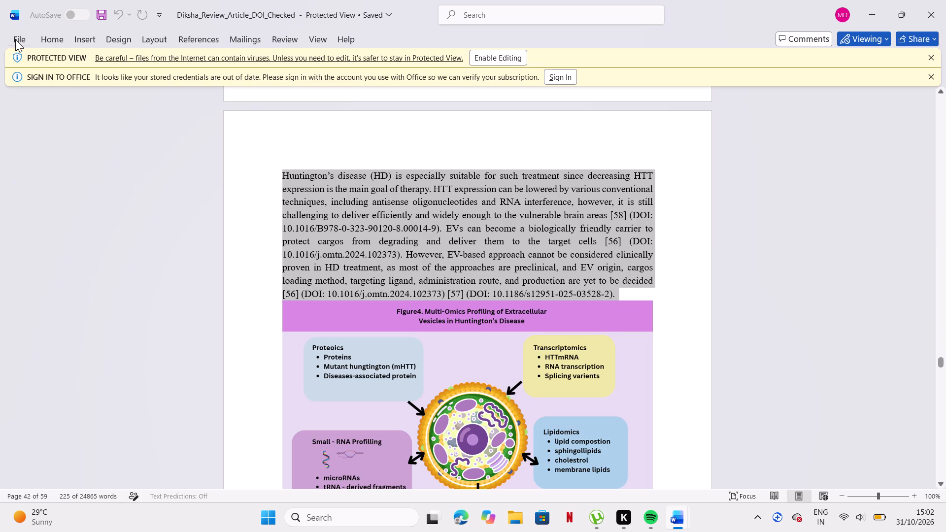
click(13, 11)
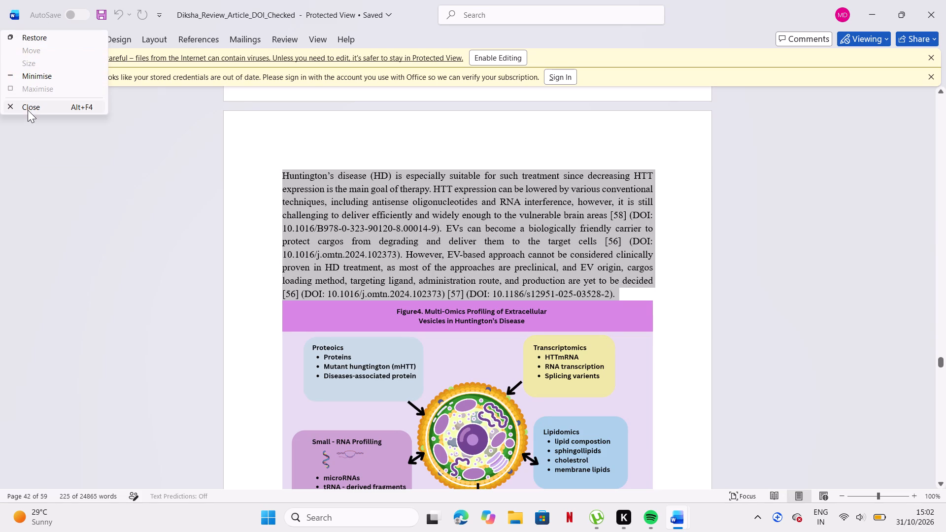
click(28, 110)
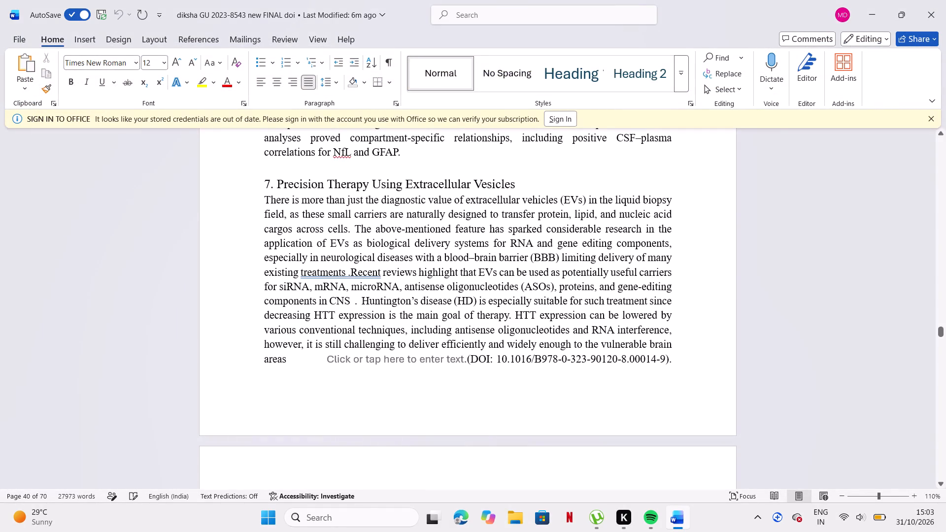
Delete the section 7 heading and its full text above Figure 4 in the manuscript.
drag(263, 192, 422, 332)
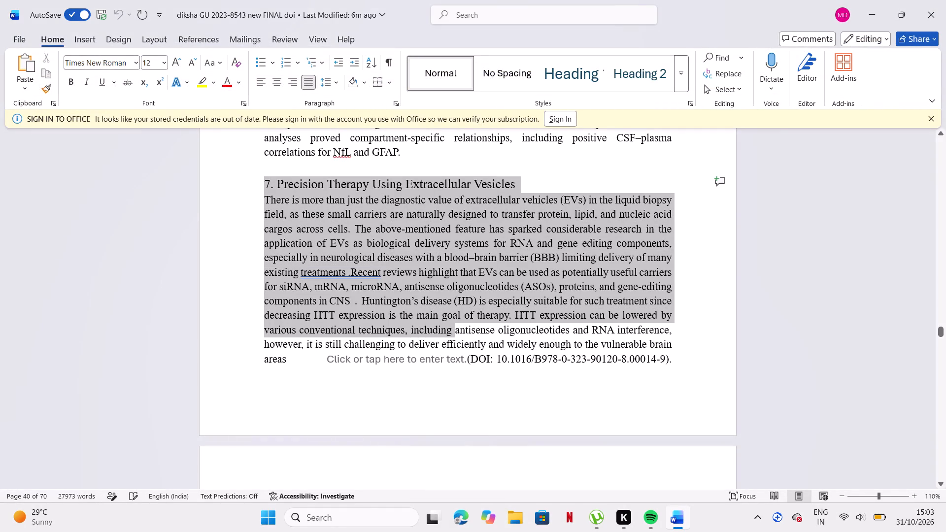
drag(422, 332, 439, 485)
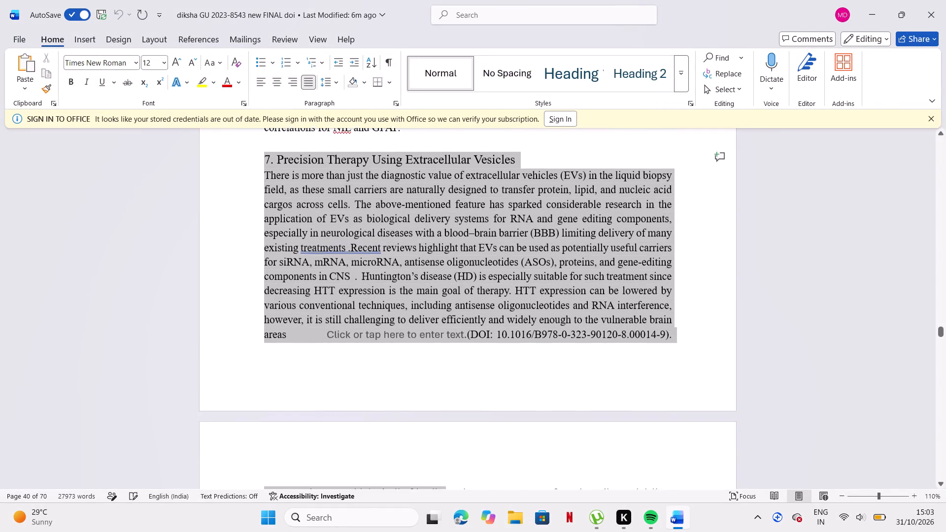
drag(439, 485, 438, 467)
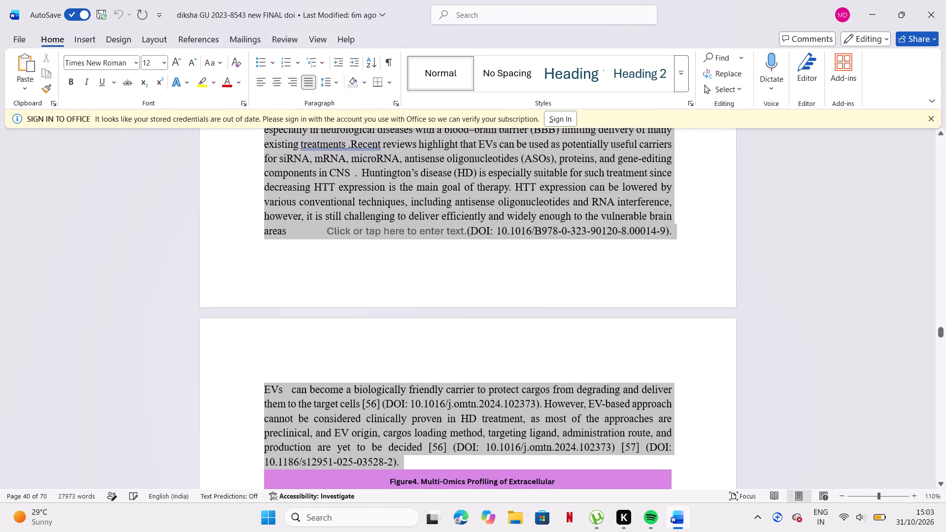
drag(438, 467, 439, 458)
key(BackSpace)
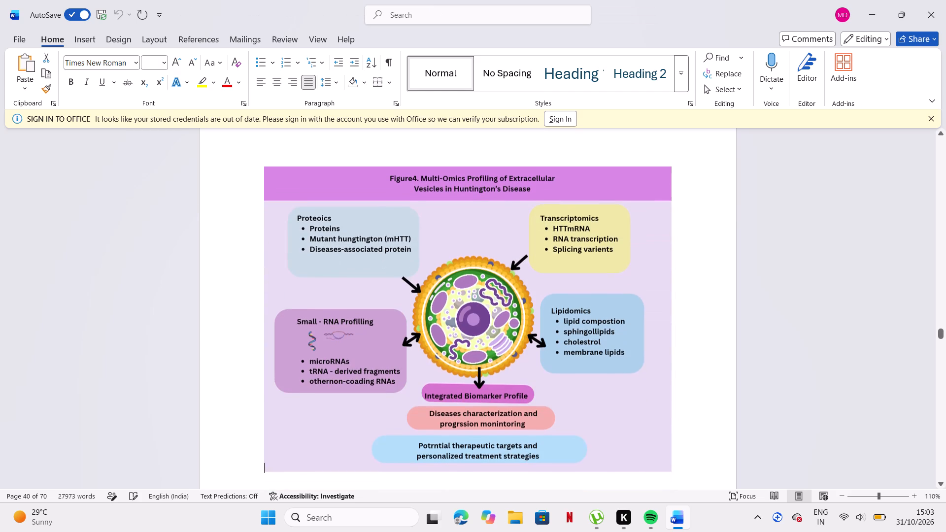
Paste the copied section 7 text on the empty line after reference [54].
scroll(439, 458, up, 4)
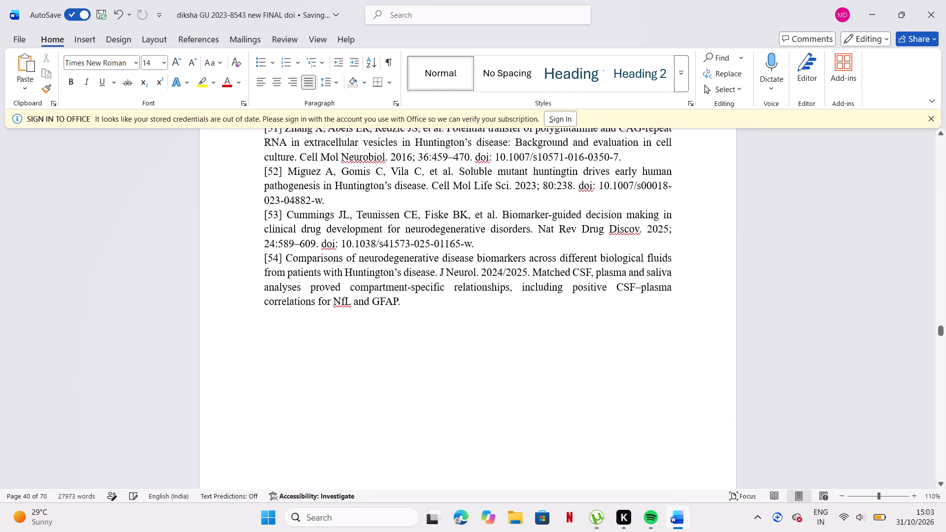
click(460, 387)
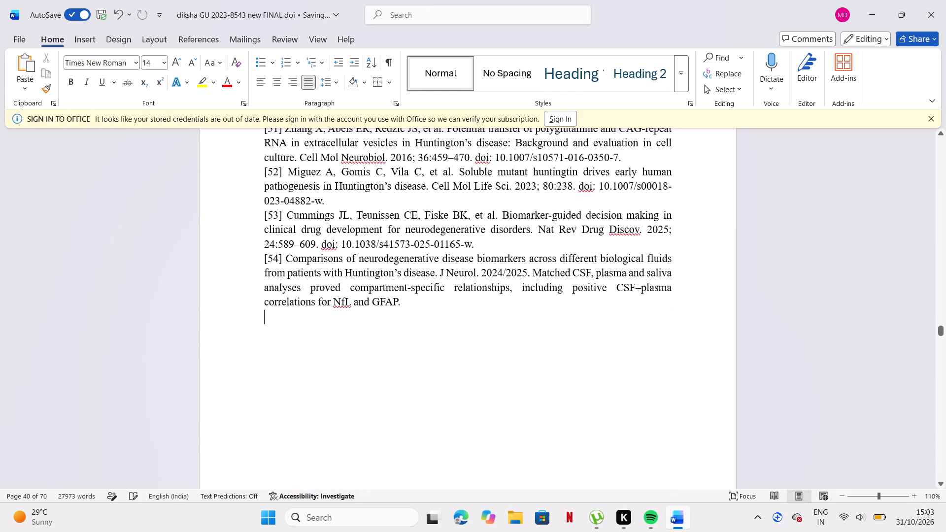
key(ctrl+v)
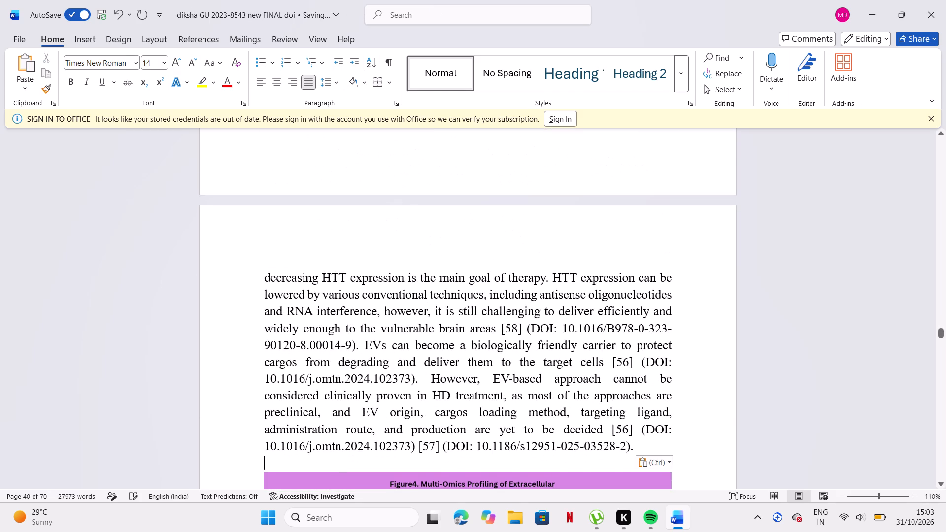
Insert a blank line between reference [54] and the pasted section 7 text.
scroll(460, 387, up, 5)
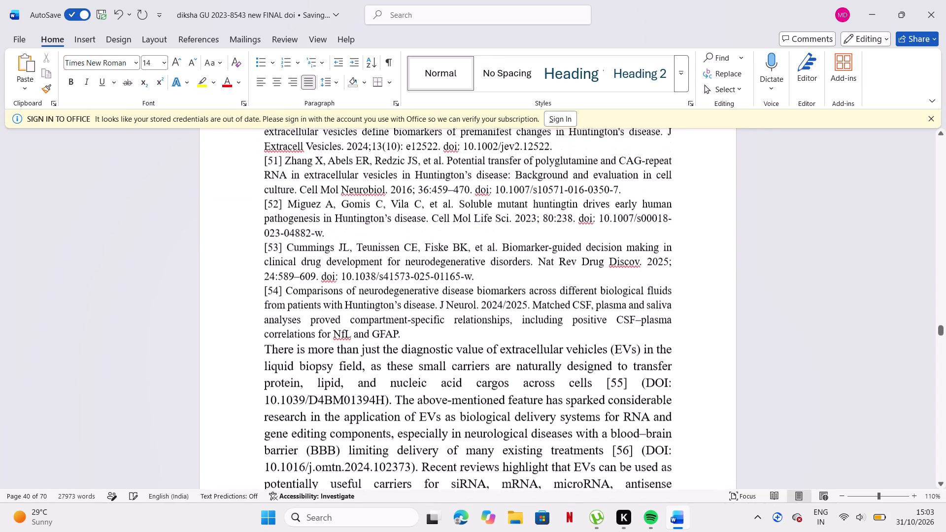
scroll(460, 387, up, 1)
scroll(460, 387, down, 3)
scroll(460, 387, up, 1)
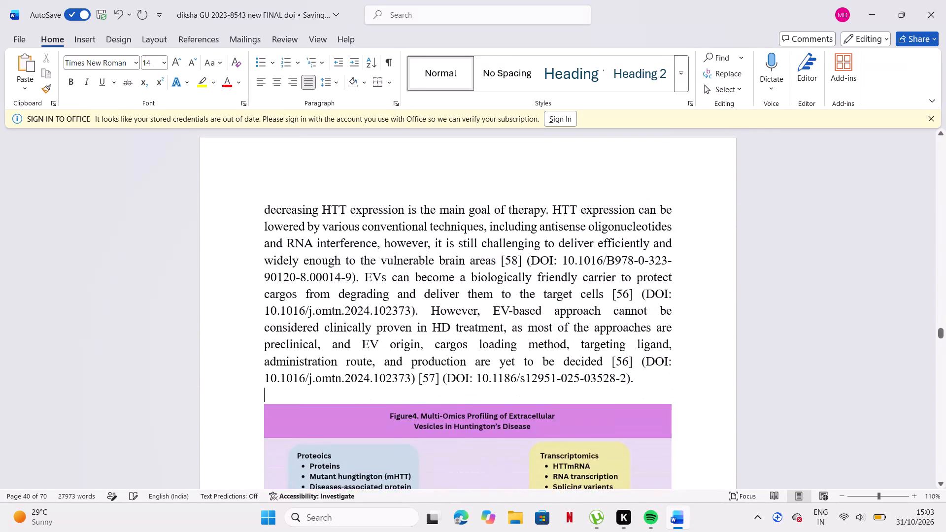
scroll(460, 387, up, 2)
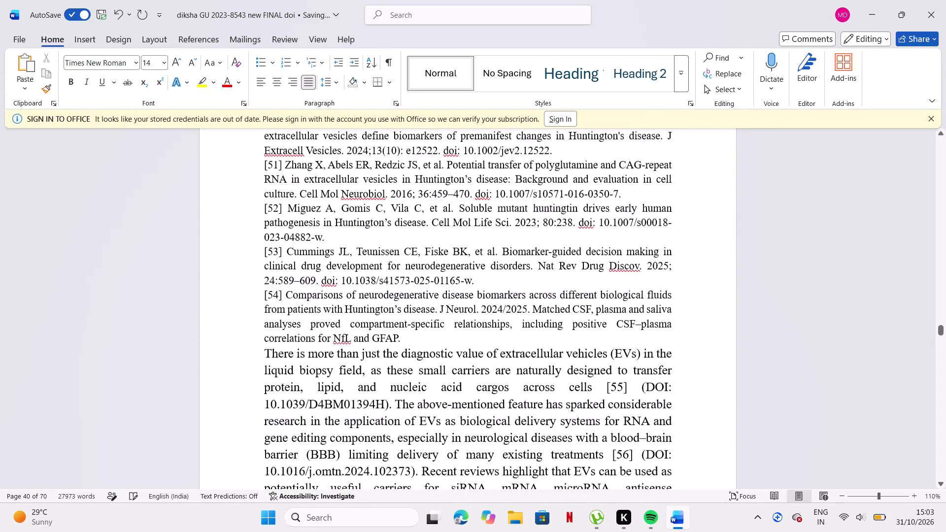
click(444, 344)
key(Return)
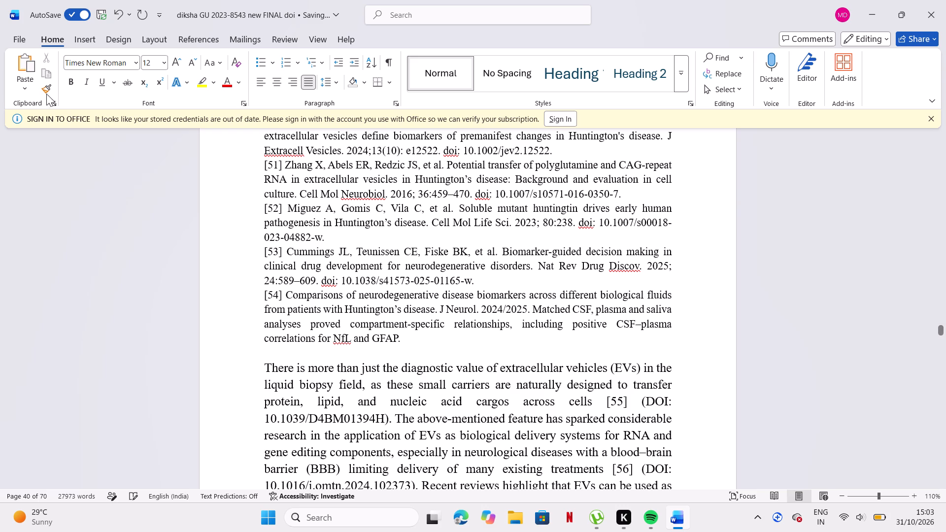
Reopen the recent document whose name ends in "Review_Article_DOI_Checked" from Downloads.
click(14, 39)
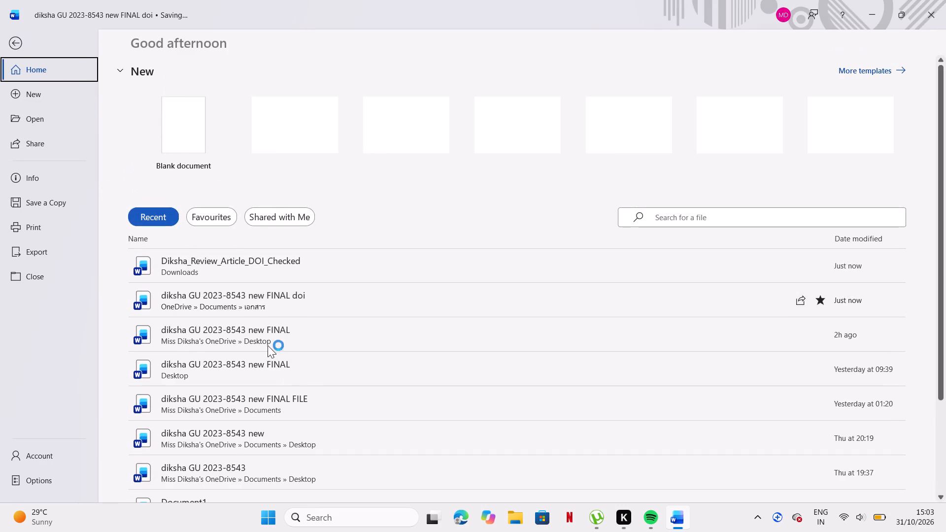
double_click(274, 271)
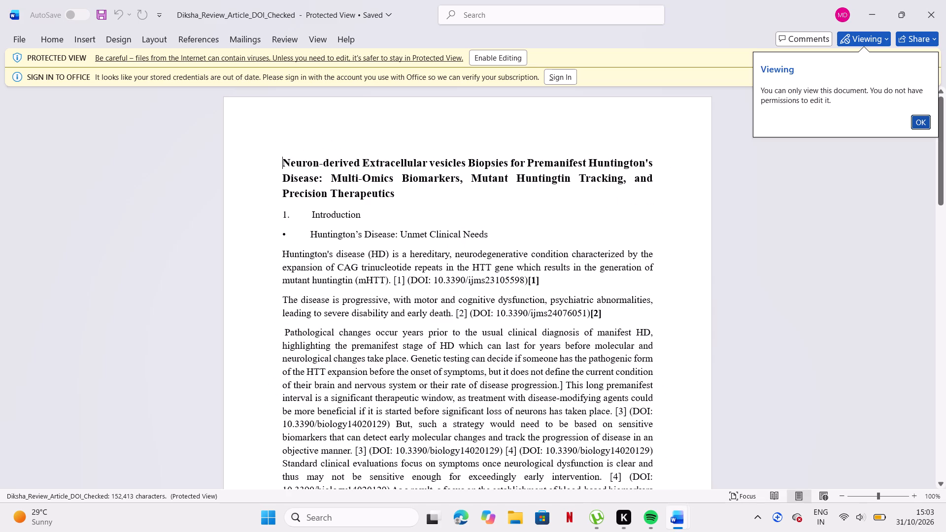
Copy the heading "7. Precision Therapy Using Extracellular Vesicles" from the DOI-checked article.
scroll(573, 302, down, 3)
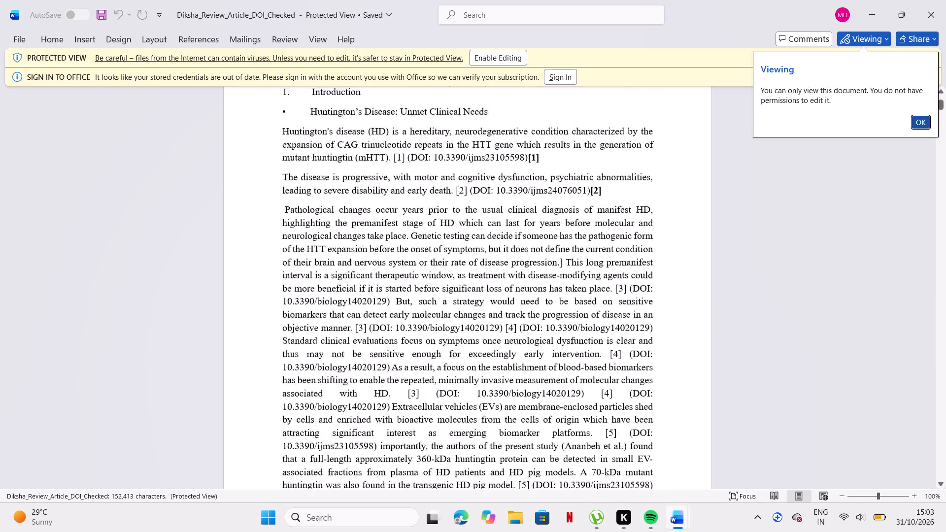
scroll(573, 302, down, 10)
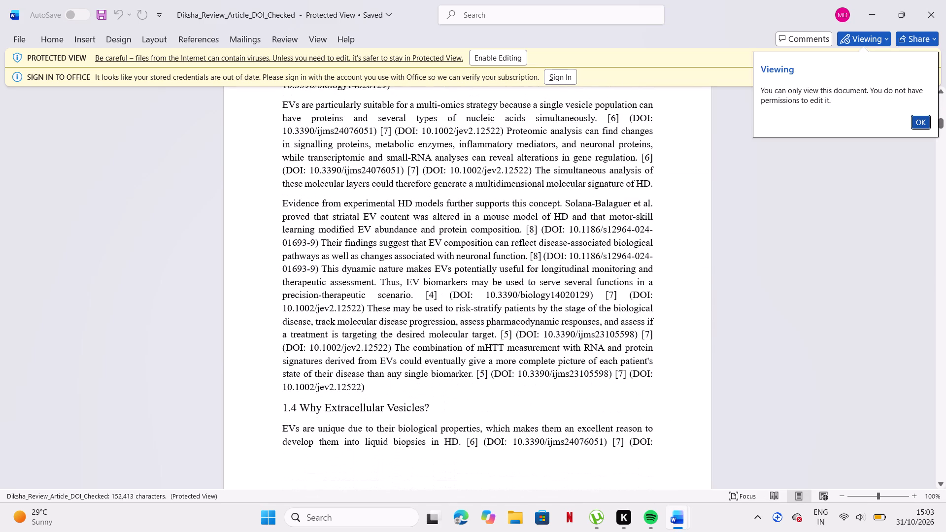
scroll(596, 220, down, 19)
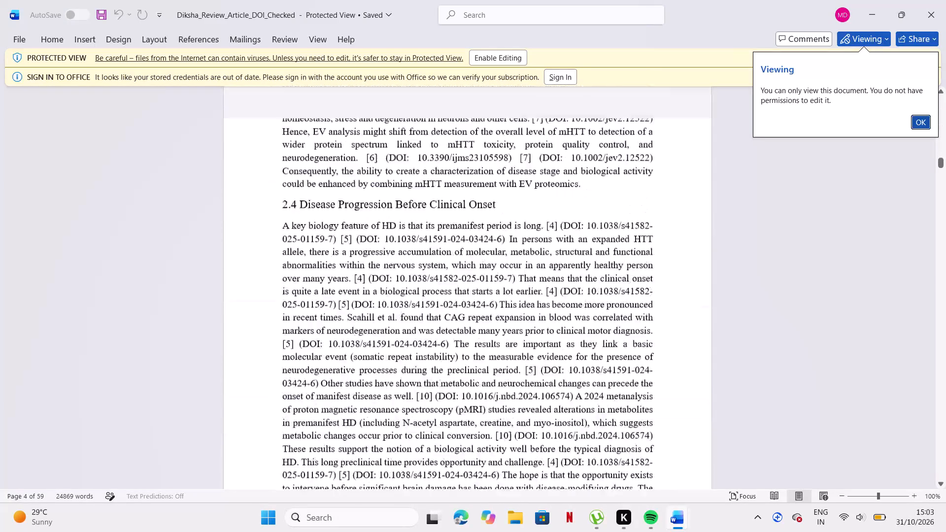
scroll(596, 220, down, 10)
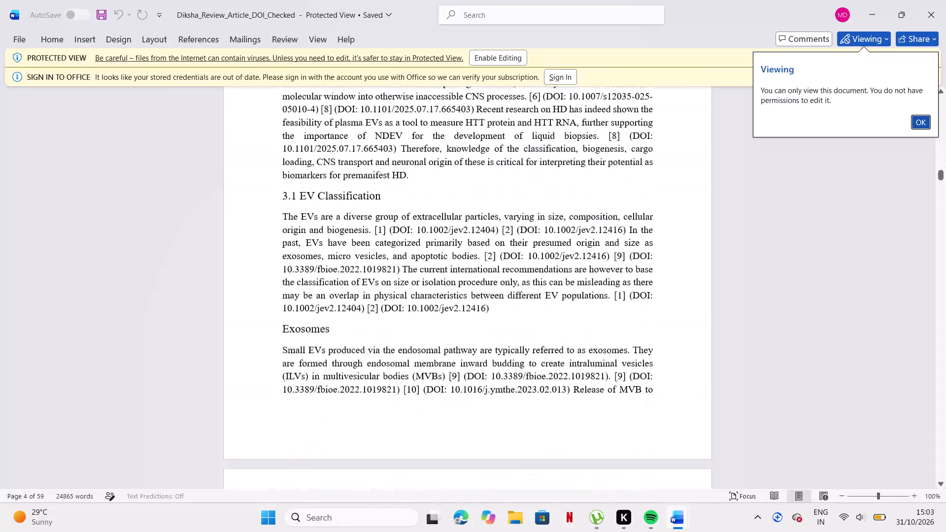
scroll(596, 220, down, 8)
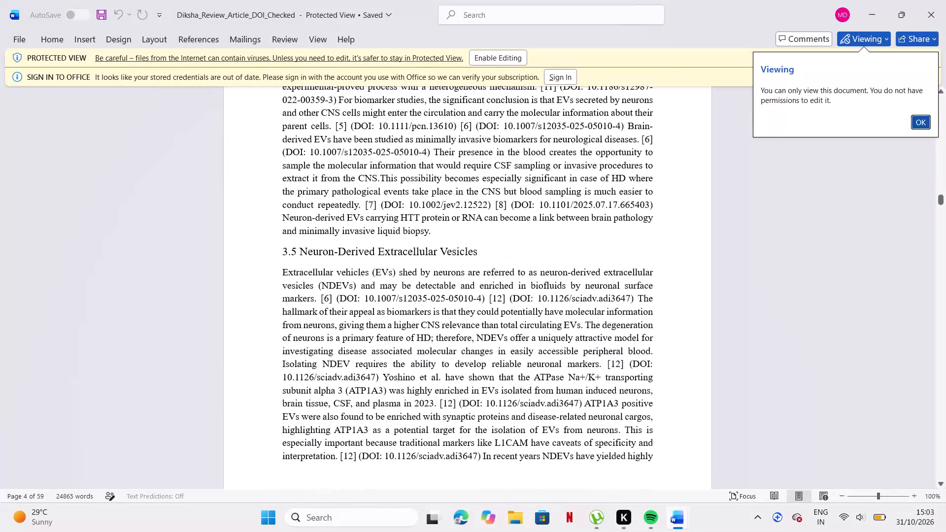
scroll(596, 220, down, 18)
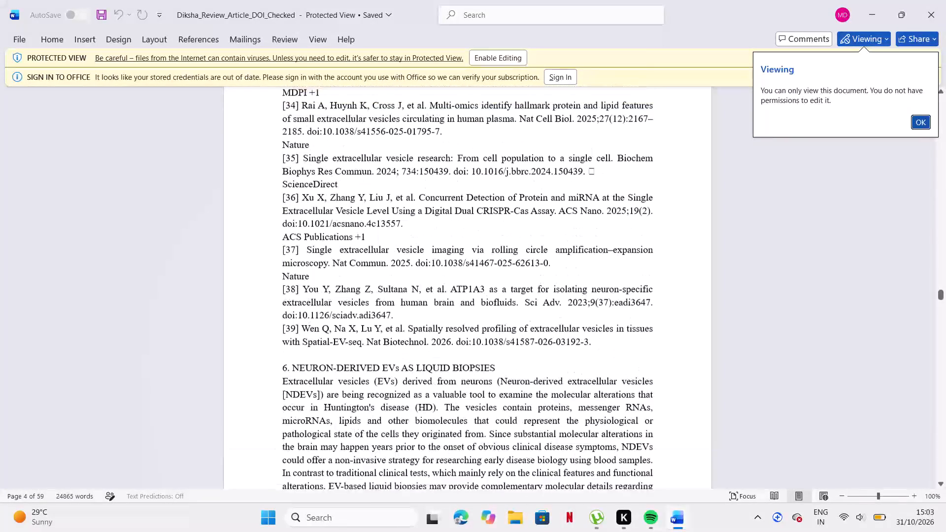
scroll(583, 244, down, 5)
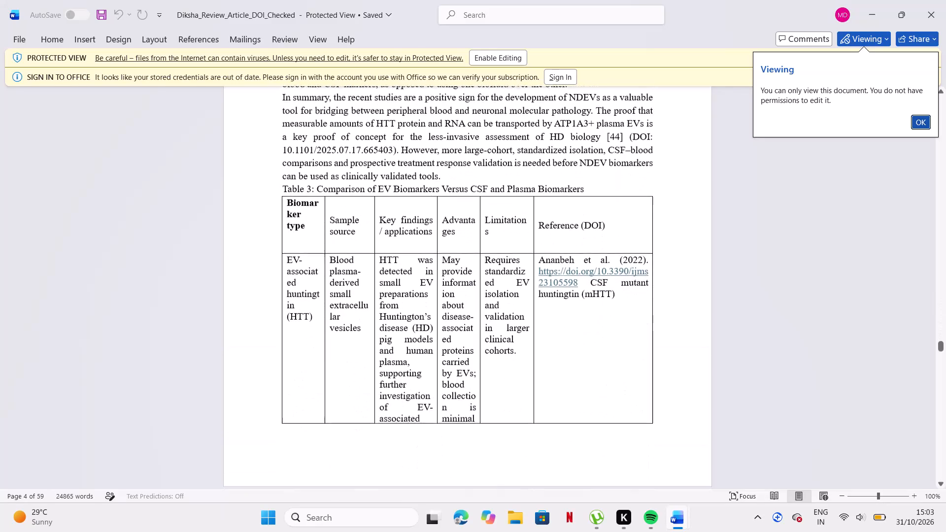
scroll(583, 244, down, 5)
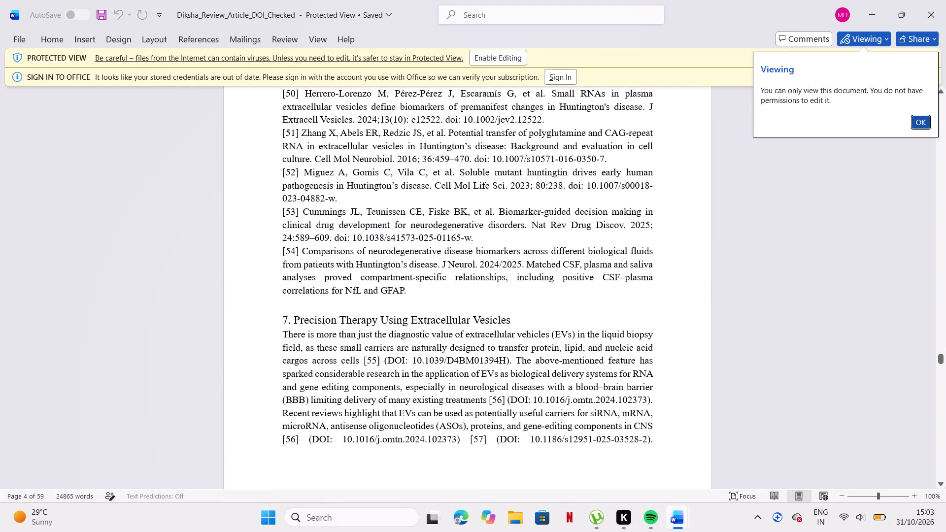
drag(284, 315, 472, 315)
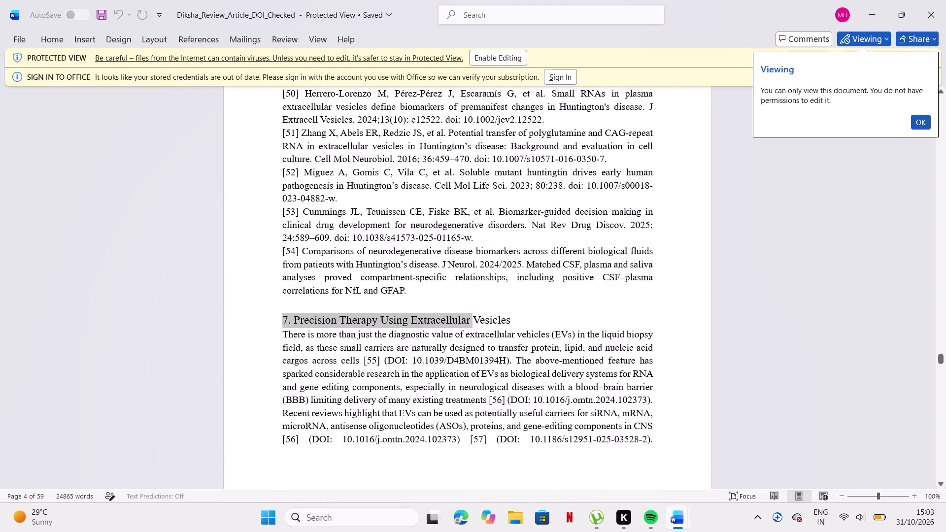
drag(472, 315, 503, 319)
key(ctrl+c)
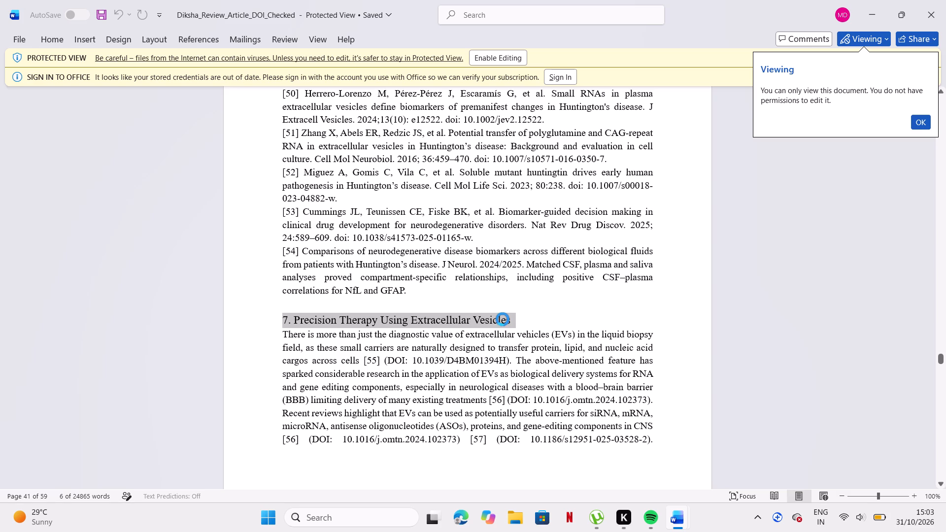
Close the DOI-checked article and return to the manuscript at the pasted section 7 text.
click(19, 41)
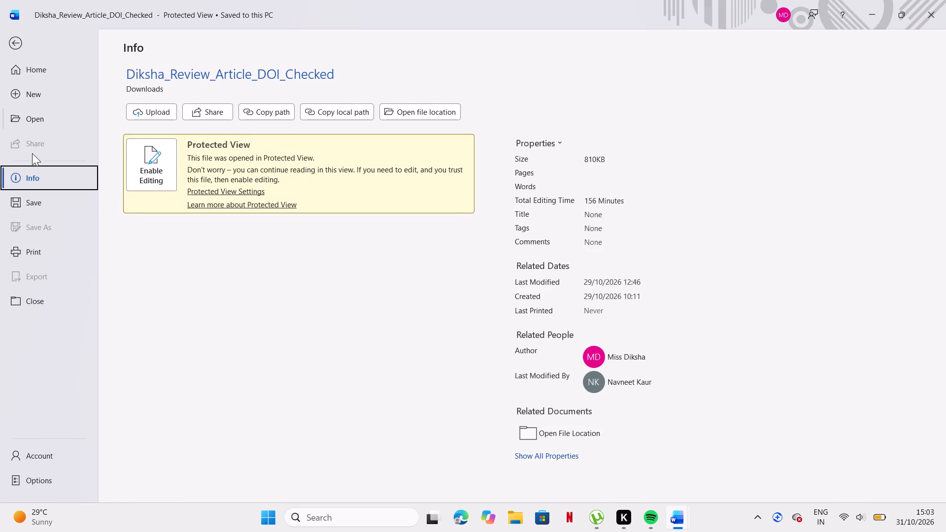
click(11, 45)
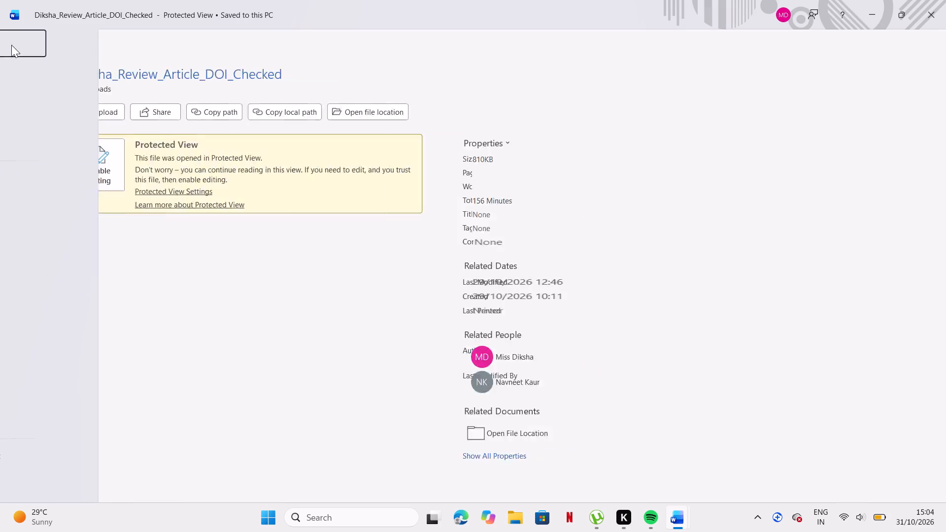
click(12, 21)
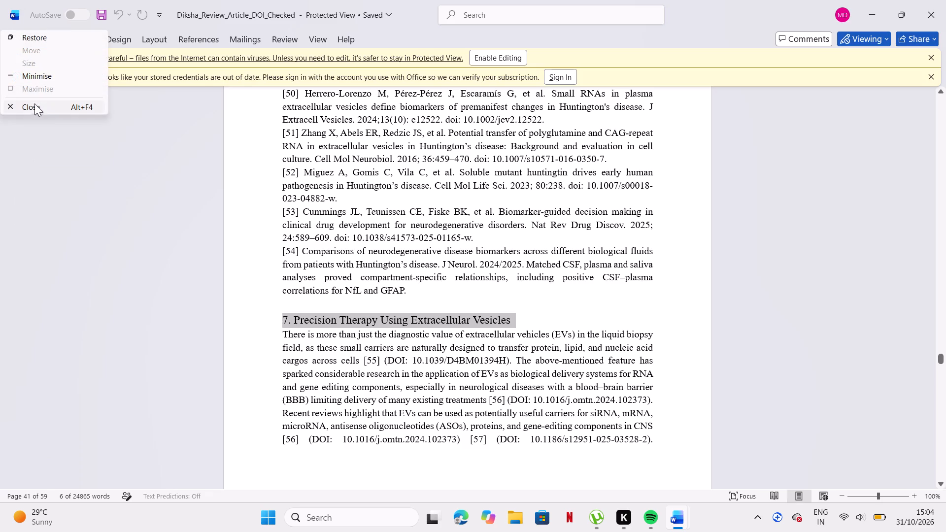
click(31, 106)
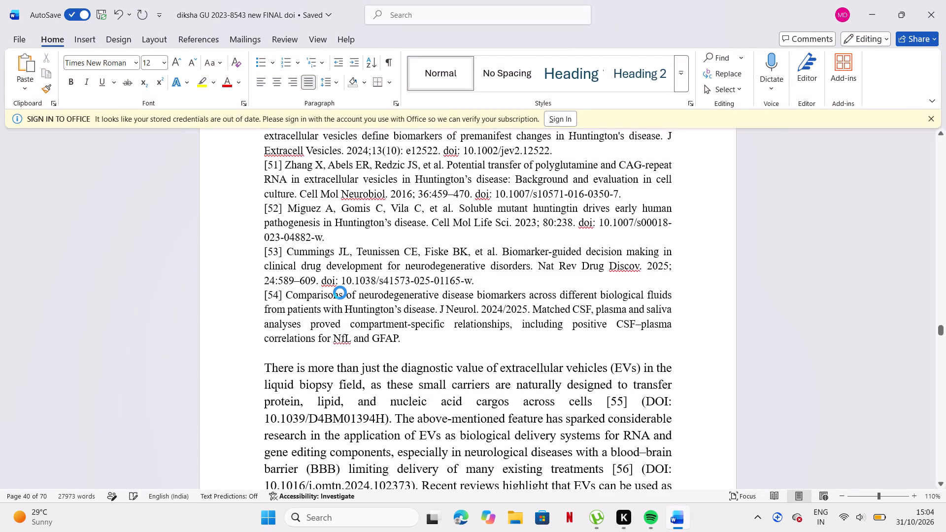
Paste the copied section 7 heading between reference [54] and the section's body text, with a blank line above it.
scroll(340, 293, down, 2)
click(404, 312)
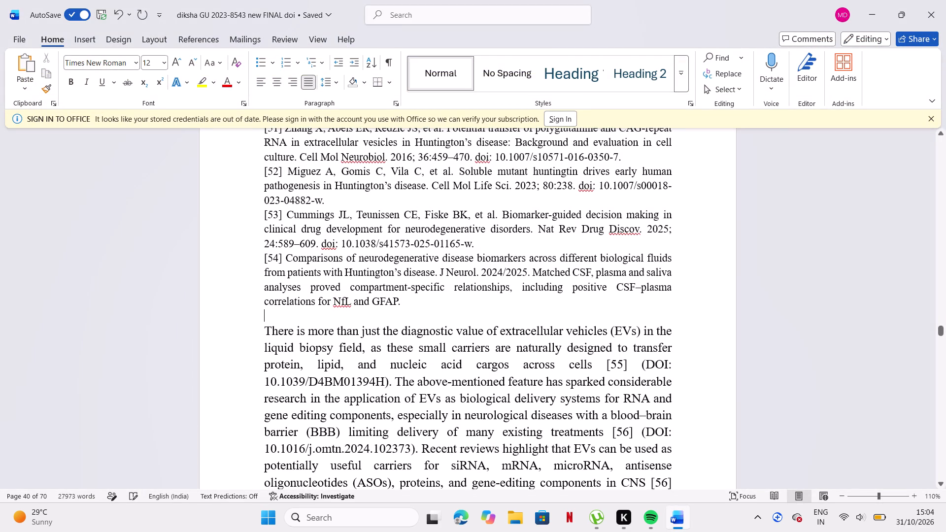
key(ctrl+v)
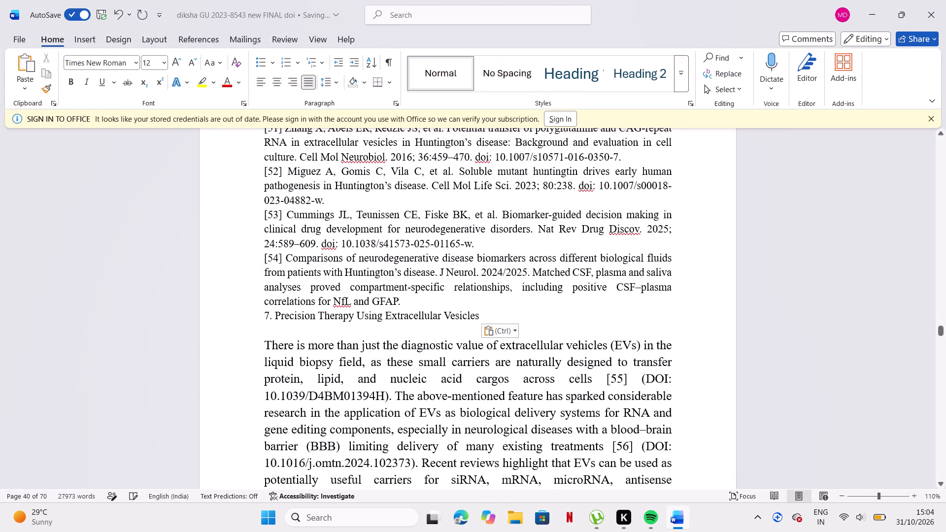
click(457, 291)
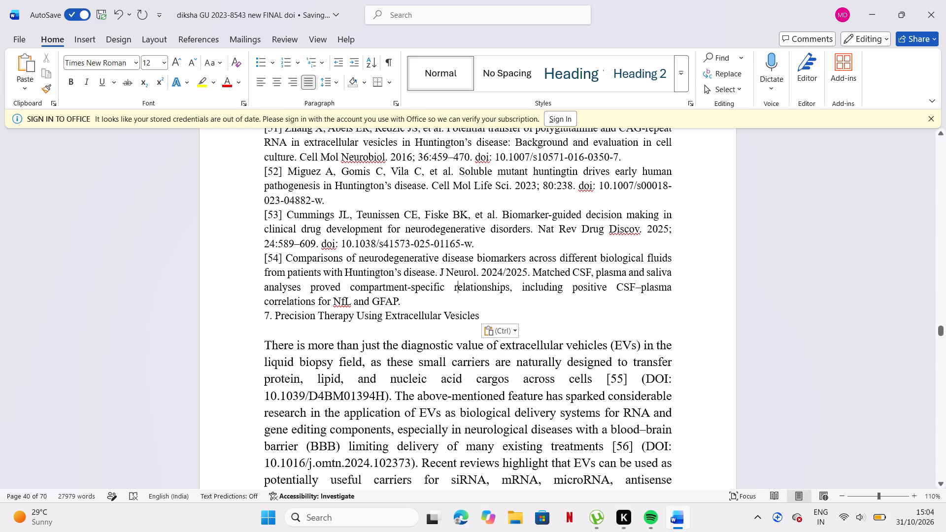
click(448, 299)
key(Return)
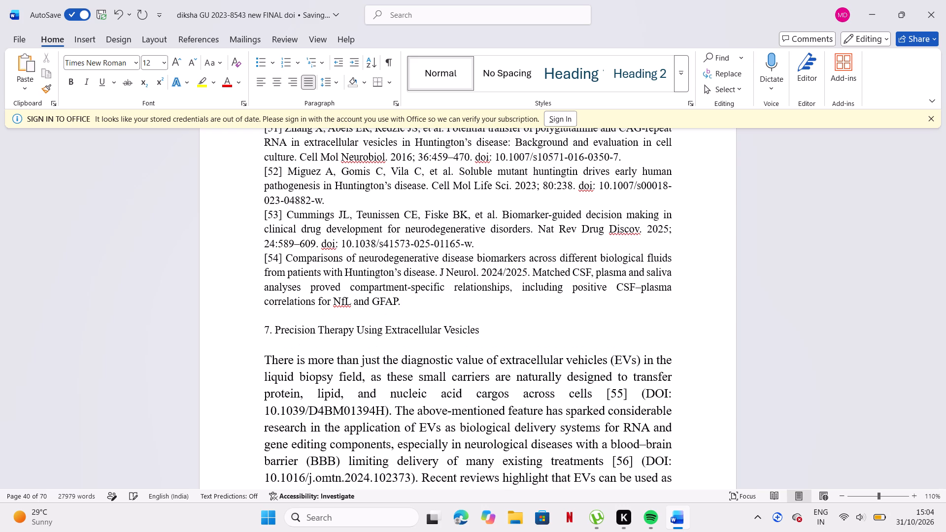
Enlarge the heading "7. Precision Therapy Using Extracellular Vesicles" to 14 pt.
drag(266, 329, 442, 320)
drag(442, 320, 479, 333)
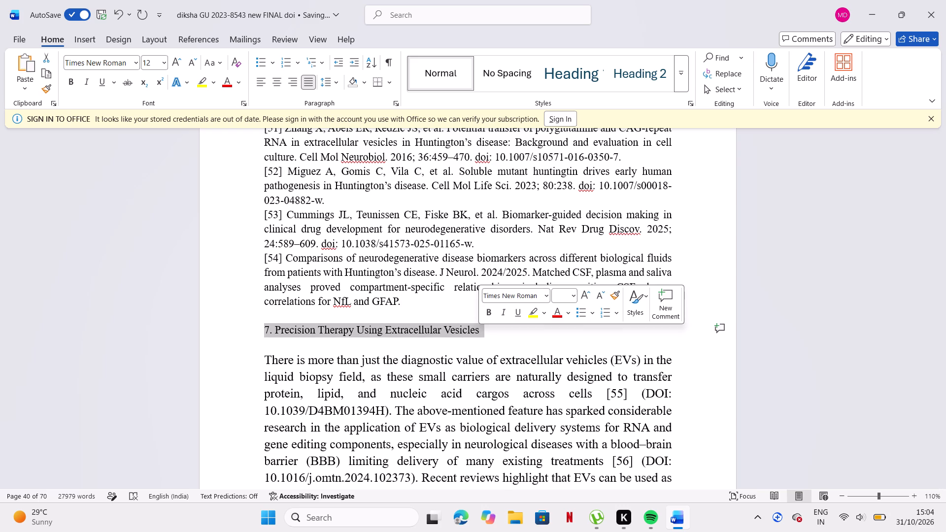
click(583, 298)
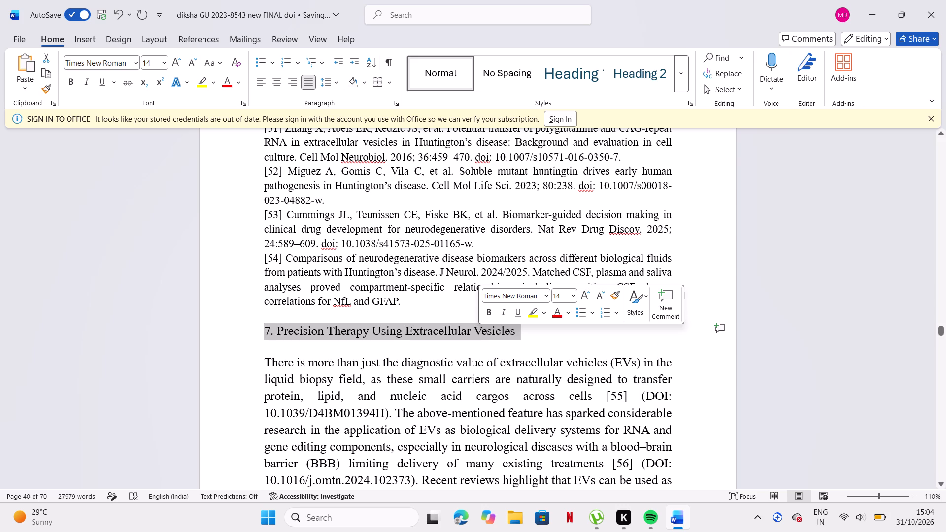
Reduce the whole section 7 body paragraph, down to the line above Figure 4, to 12 pt.
drag(260, 357, 401, 515)
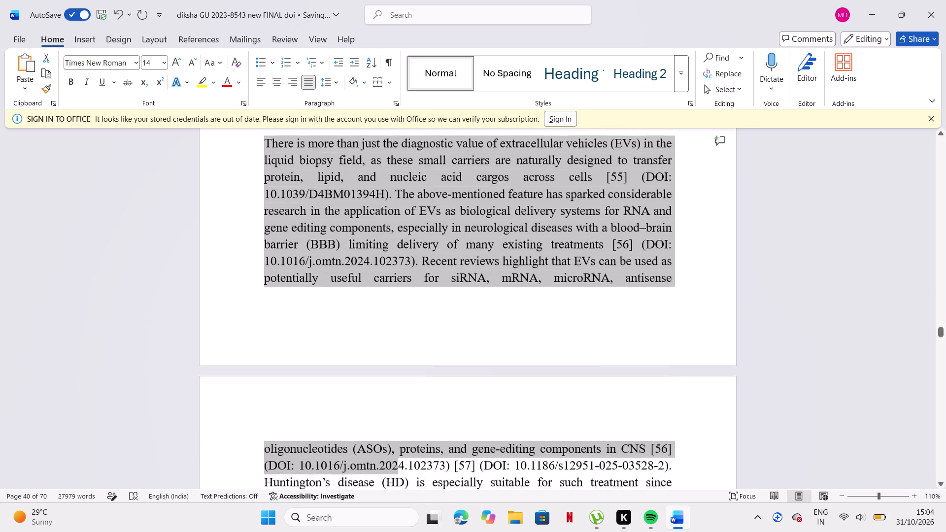
drag(401, 515, 463, 404)
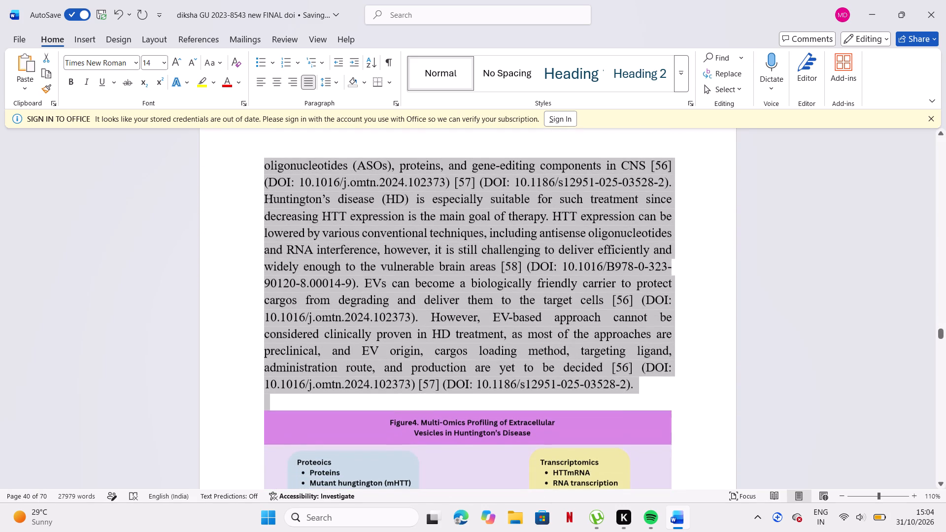
drag(463, 404, 661, 386)
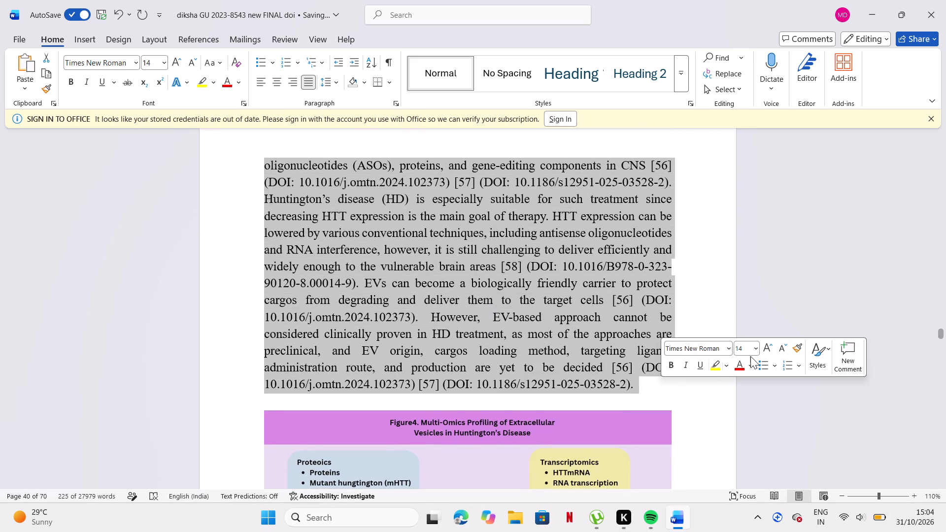
click(778, 351)
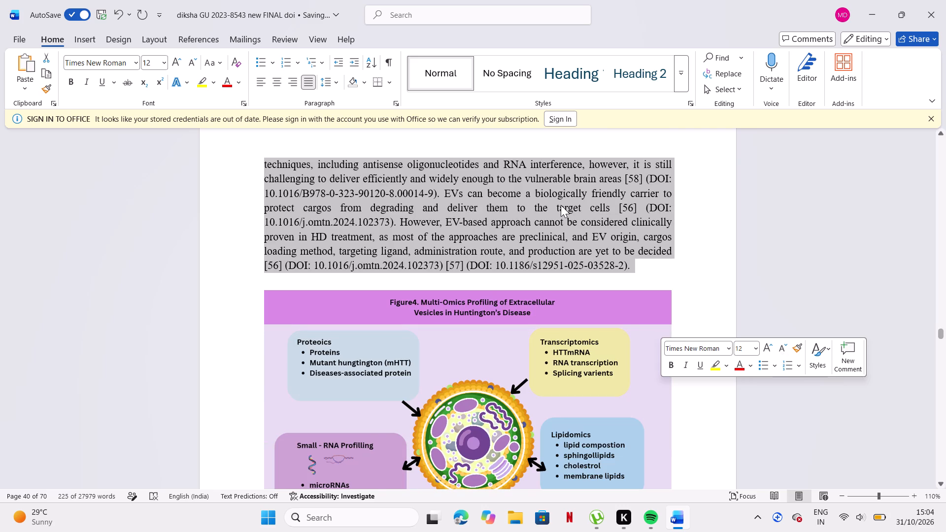
click(561, 205)
Open the Mendeley Cite add-in alongside the start of section 7.
scroll(561, 205, up, 3)
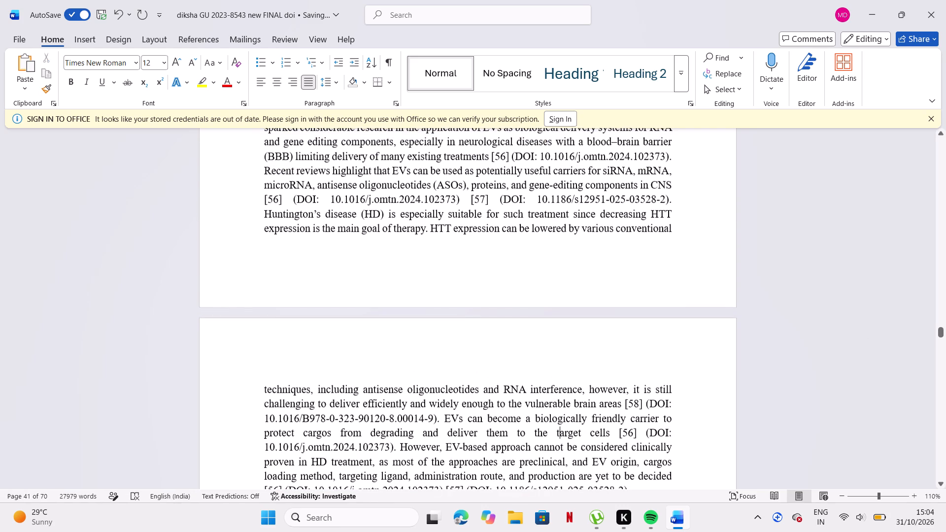
scroll(561, 242, up, 1)
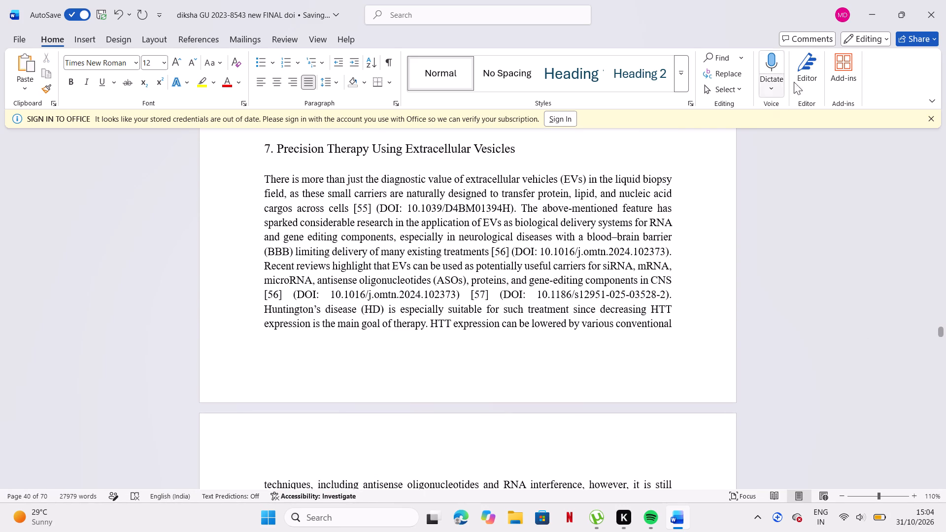
click(833, 73)
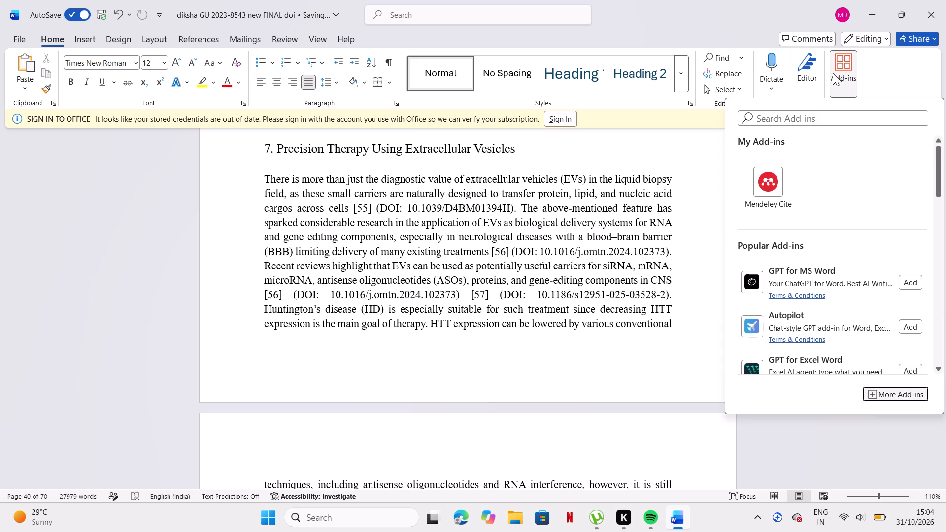
click(749, 188)
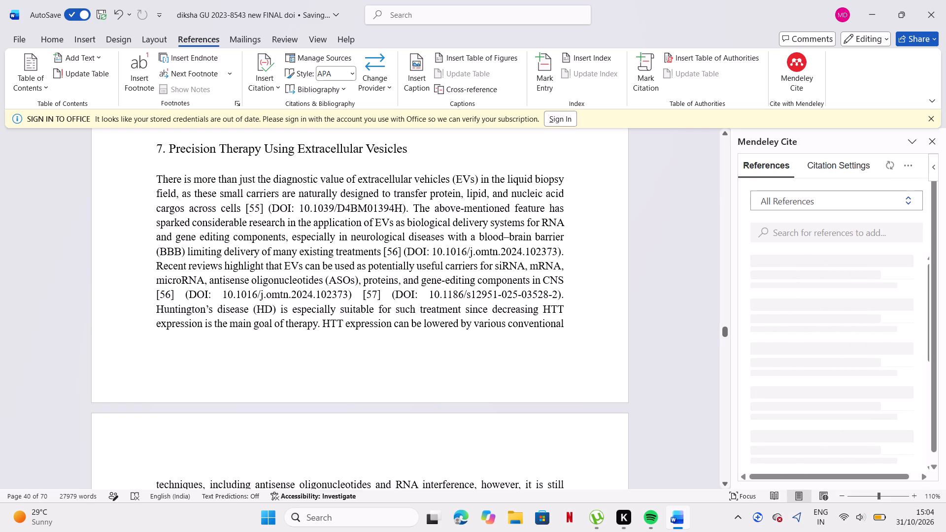
Copy the DOI 10.1039/D4BM01394H given after citation [55] in the section 7 paragraph.
drag(301, 208, 302, 208)
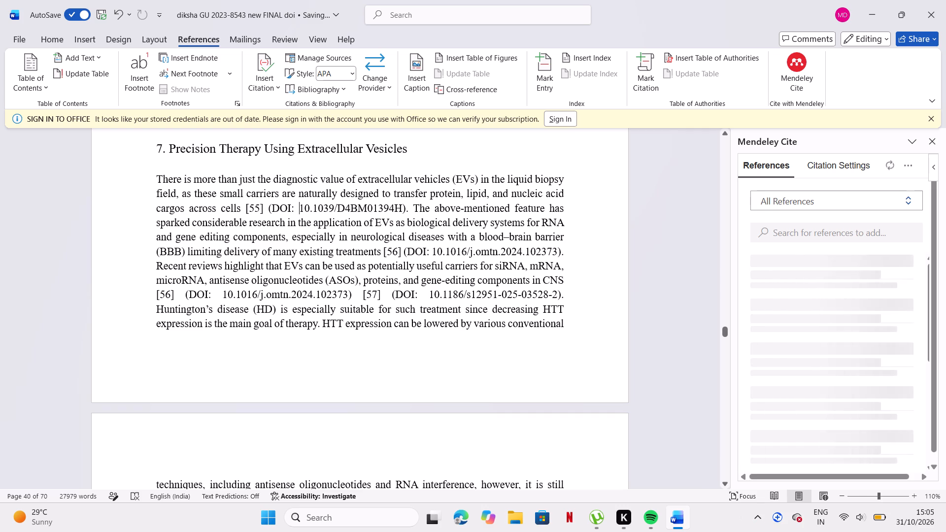
drag(302, 208, 382, 207)
key(ctrl+c)
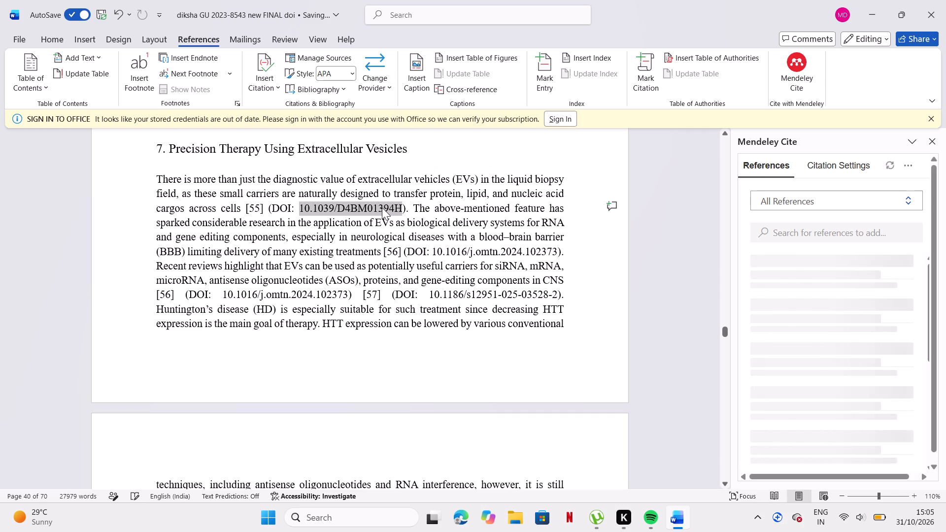
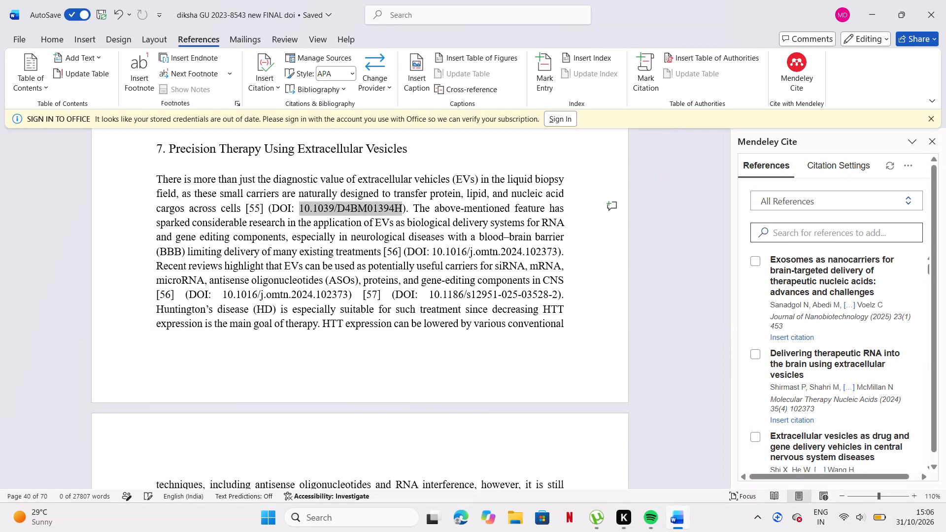
Find DOI 10.1039/D4BM01394H in the Mendeley references and replace the typed [55] after "across cells" with that paper's citation.
key(ctrl+v)
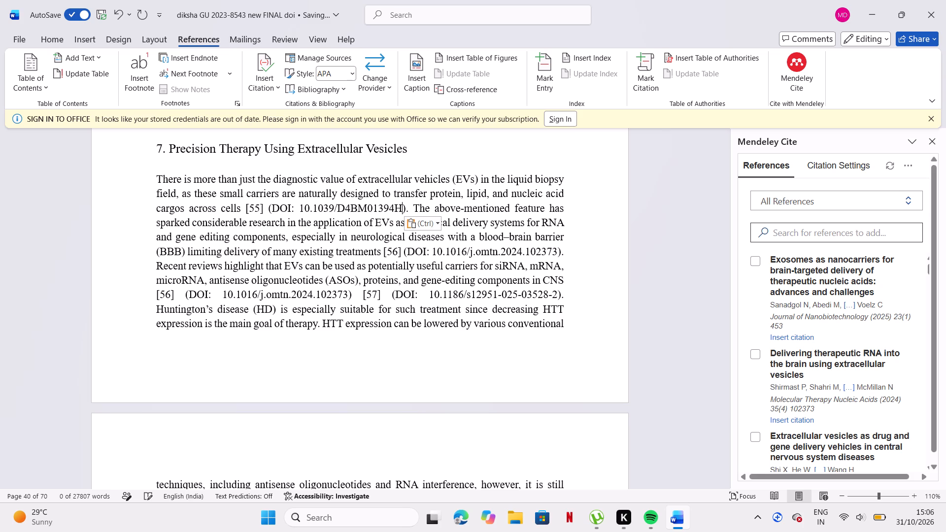
click(809, 233)
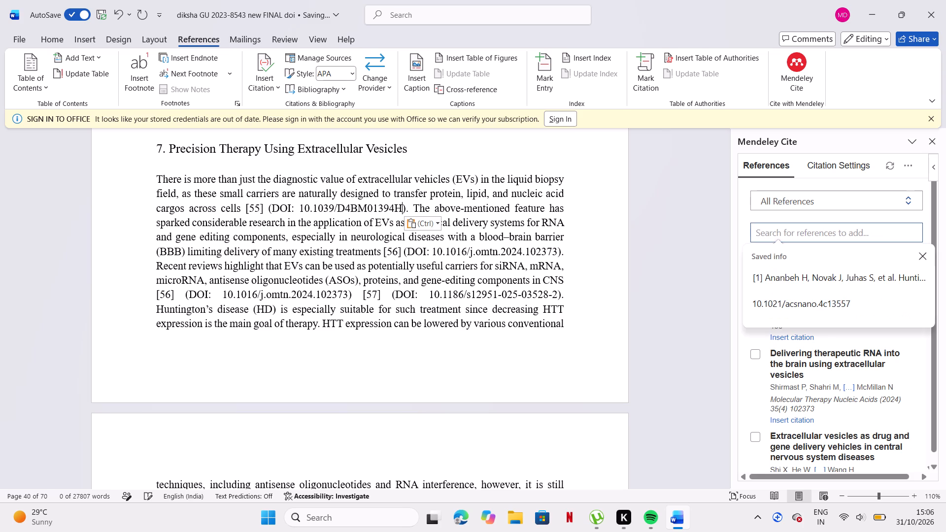
key(ctrl+v)
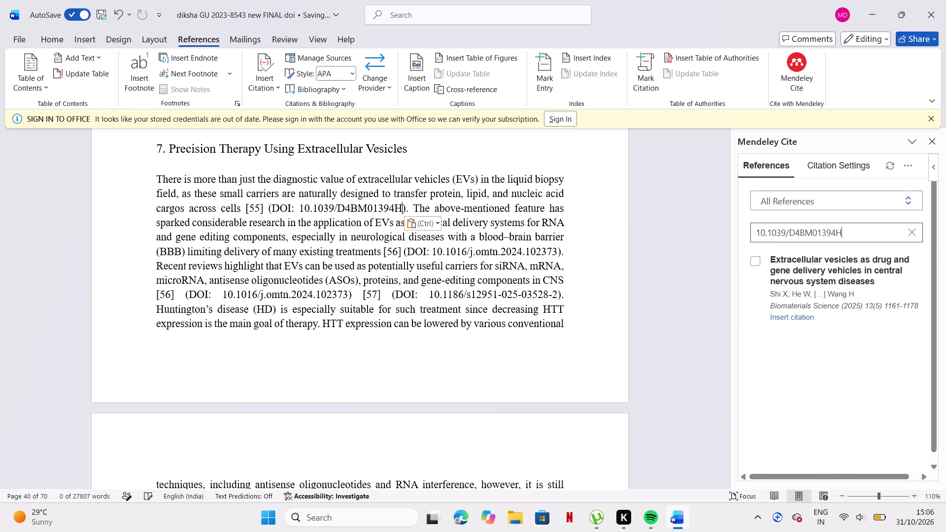
scroll(290, 155, left, 1)
click(265, 206)
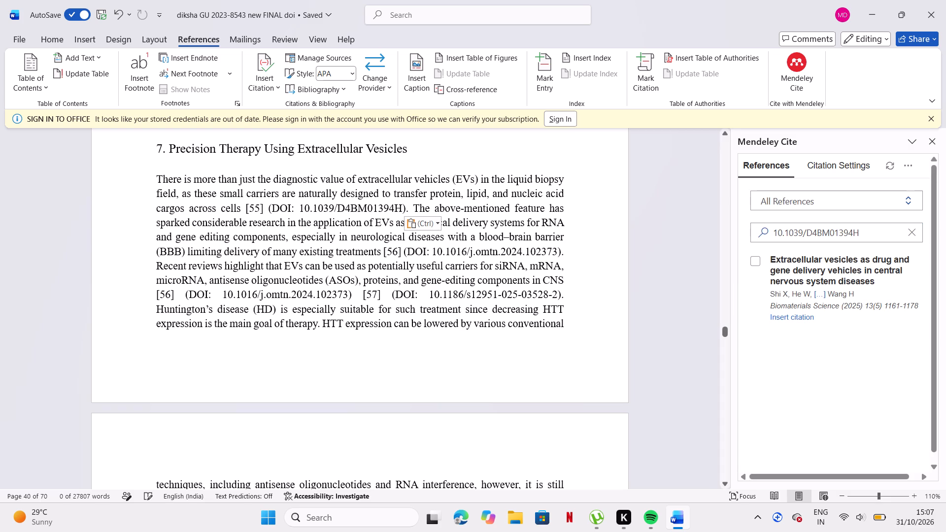
key(BackSpace)
key(BackSpace)
key(BackSpace)
key(BackSpace)
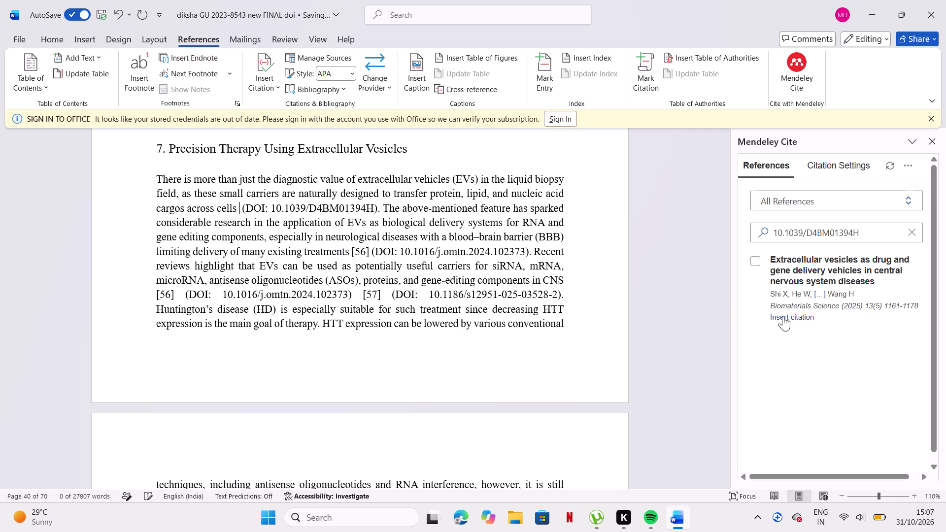
click(783, 316)
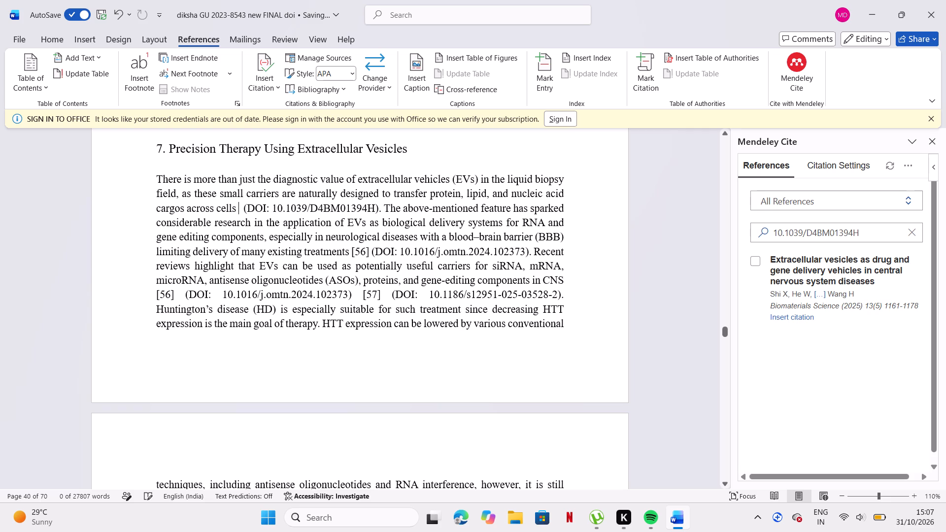
click(242, 207)
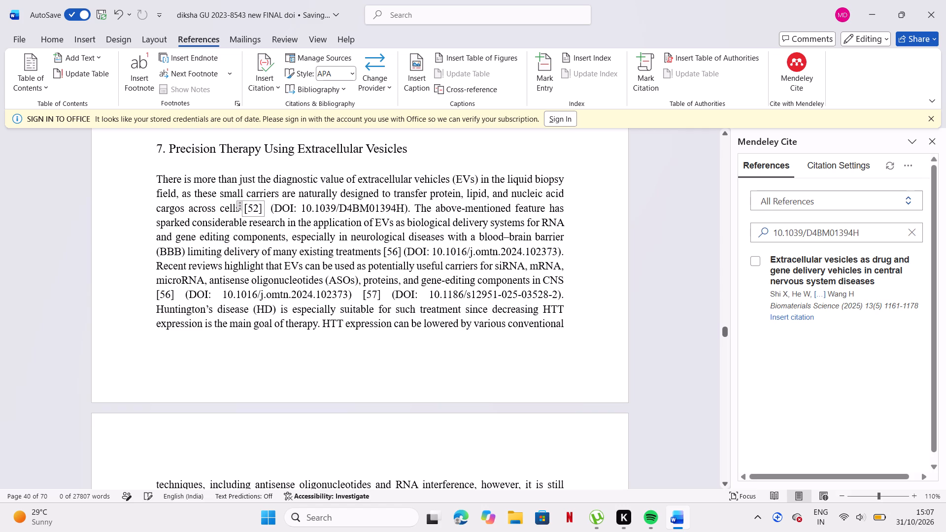
Copy the DOI 10.1016/j.omtn.2024.102373 given after "many existing treatments [56]" and search the Mendeley references for it.
drag(431, 251, 552, 256)
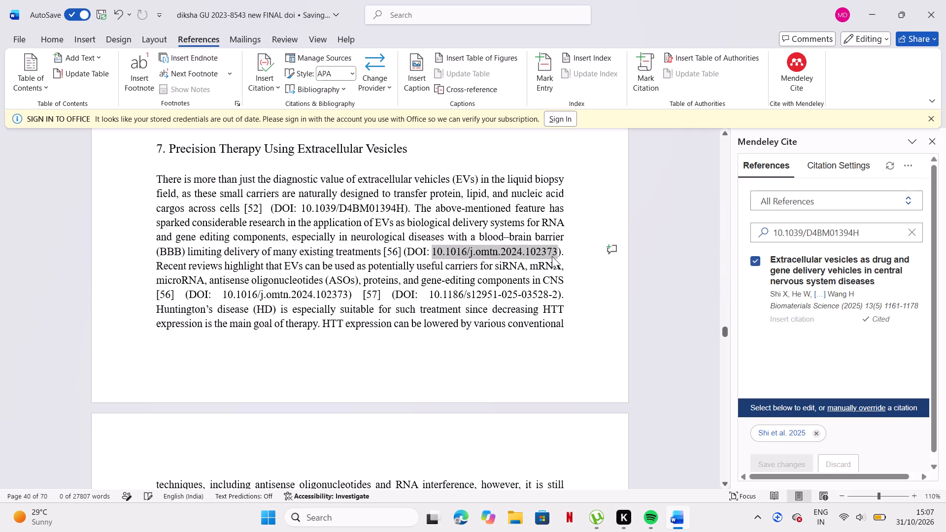
key(ctrl+c)
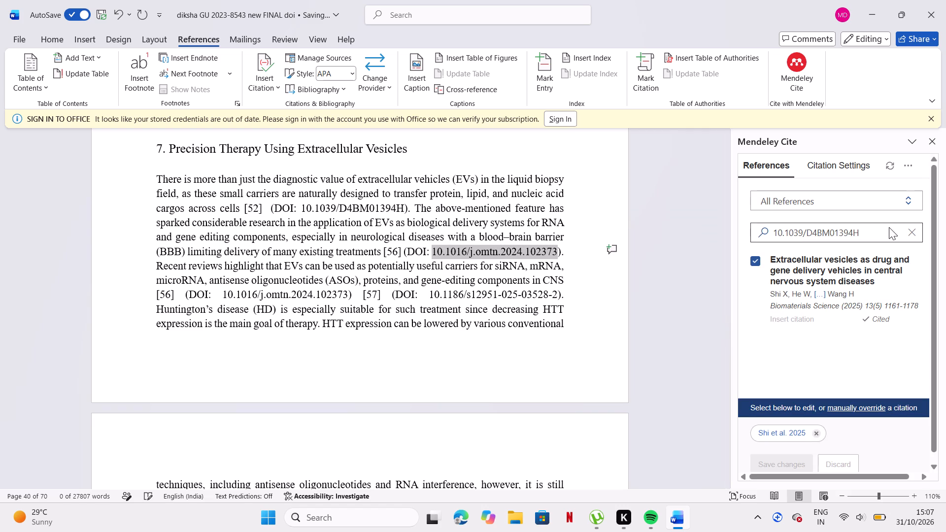
click(912, 234)
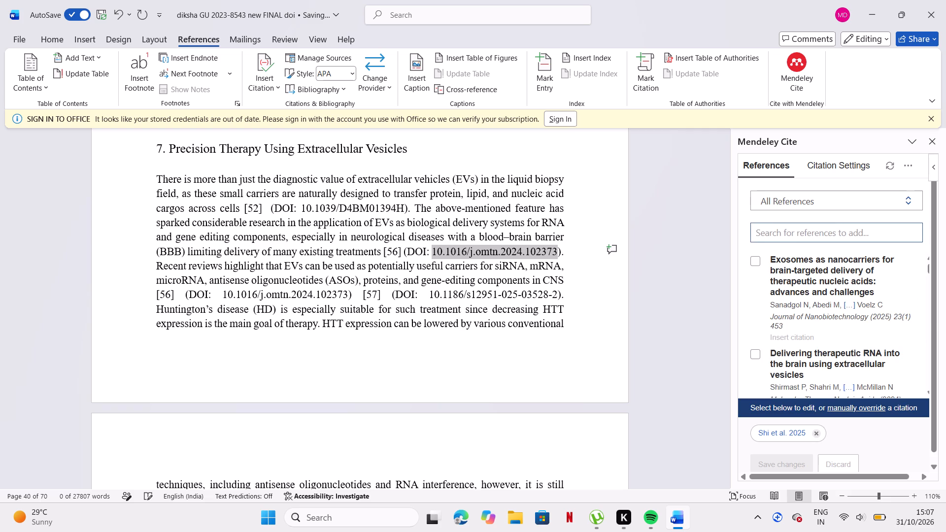
click(904, 234)
key(ctrl+v)
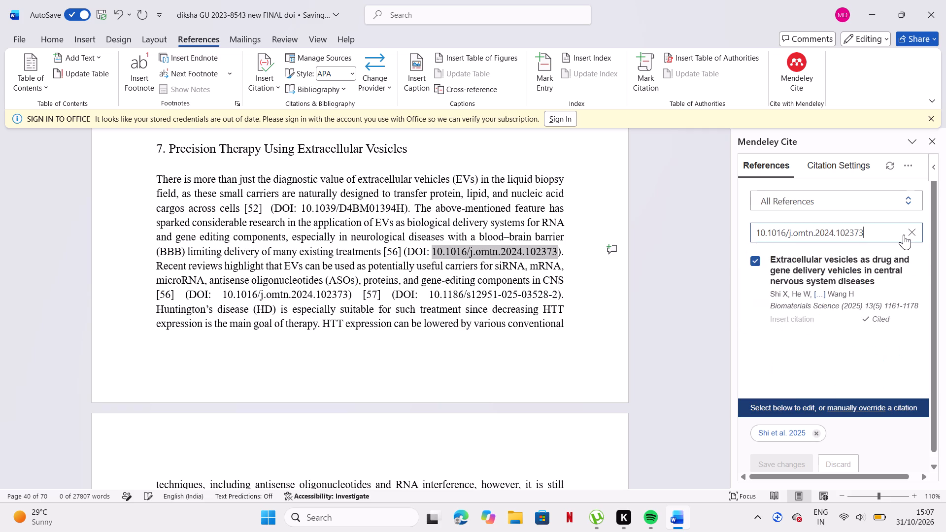
Delete the typed citation [56] after "many existing treatments" in the section 7 paragraph.
click(407, 247)
click(399, 252)
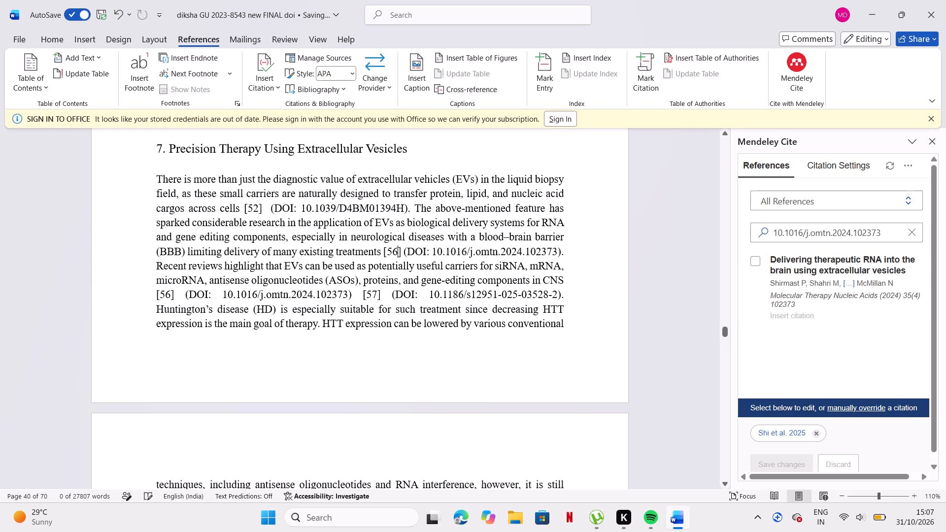
click(402, 252)
key(BackSpace)
key(BackSpace)
key(BackSpace)
key(BackSpace)
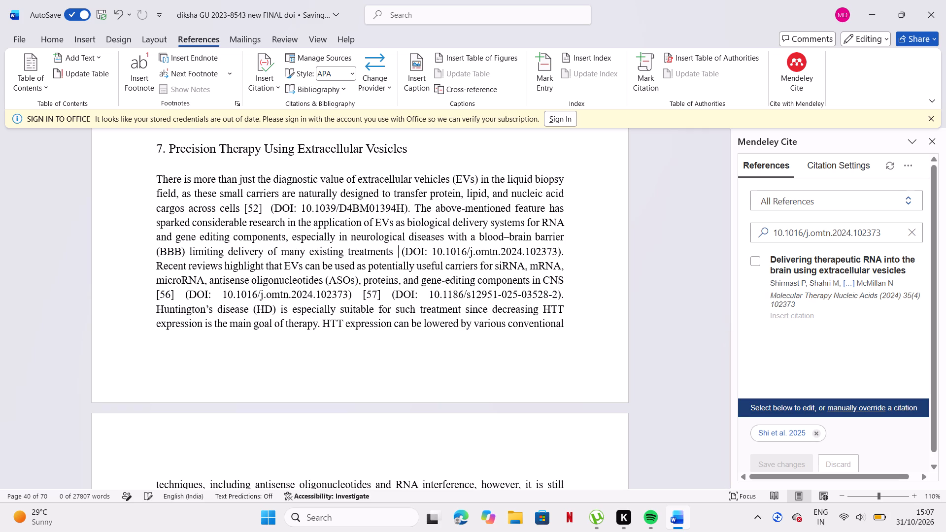
key(BackSpace)
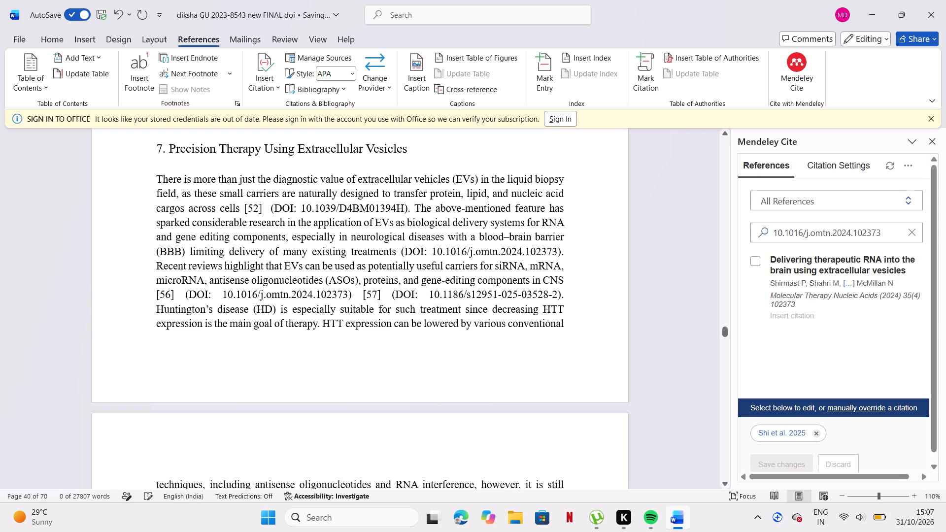
Make the [52] citation and its DOI 10.1039/D4BM01394H bold in the section 7 paragraph.
click(245, 205)
double_click(242, 206)
click(243, 206)
drag(243, 206, 391, 208)
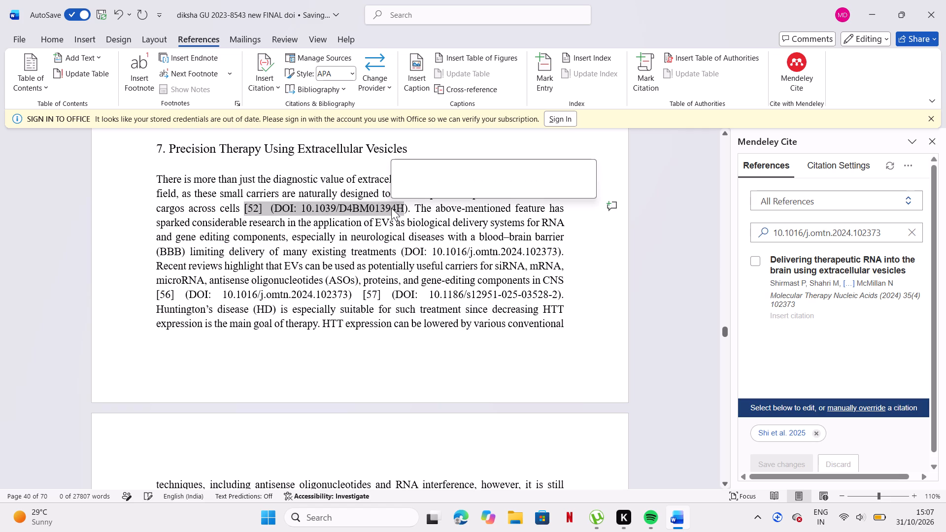
click(398, 189)
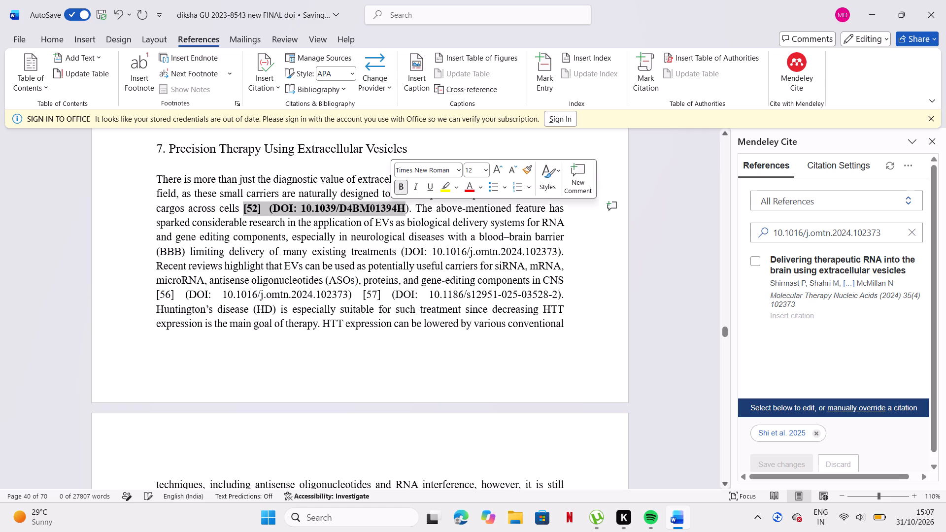
Insert the Mendeley citation for "Delivering therapeutic RNA into the brain using extracellular vesicles" after "many existing treatments", before its DOI.
click(411, 254)
click(400, 254)
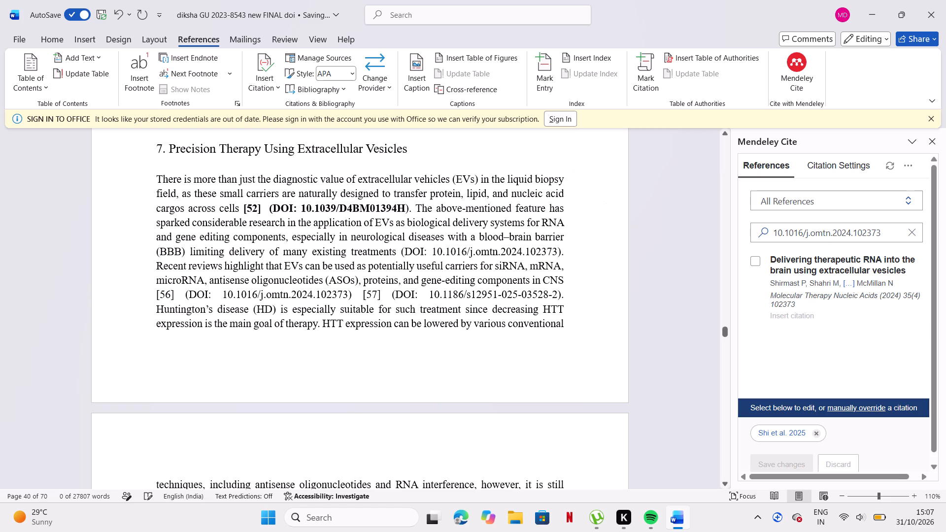
click(805, 296)
click(541, 281)
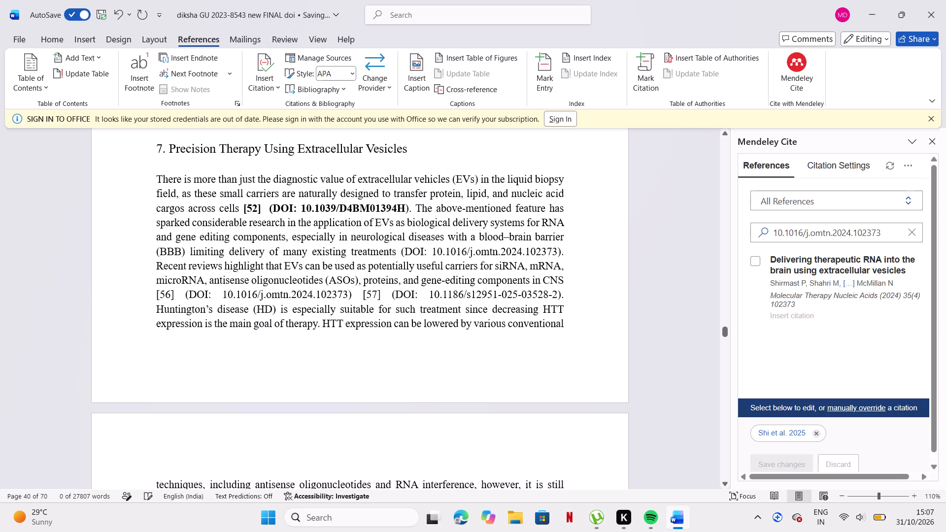
click(567, 304)
click(456, 250)
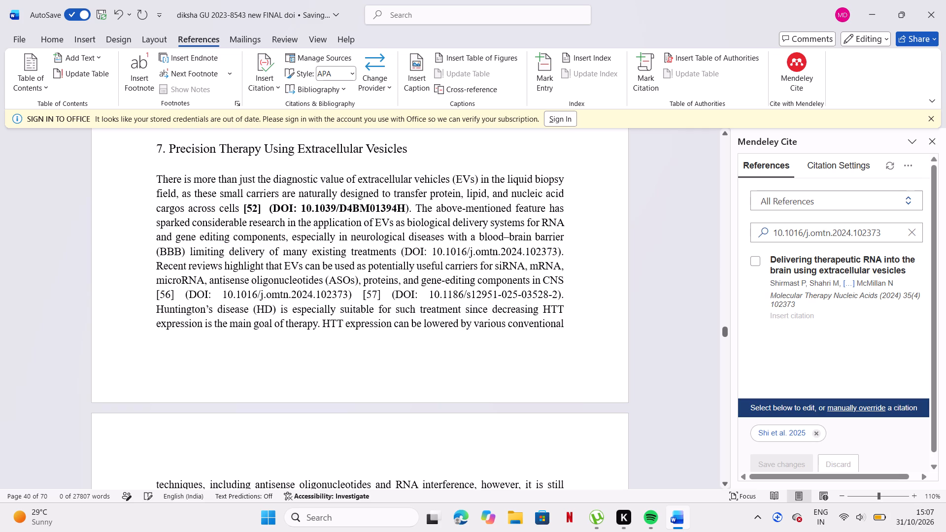
click(430, 250)
click(818, 434)
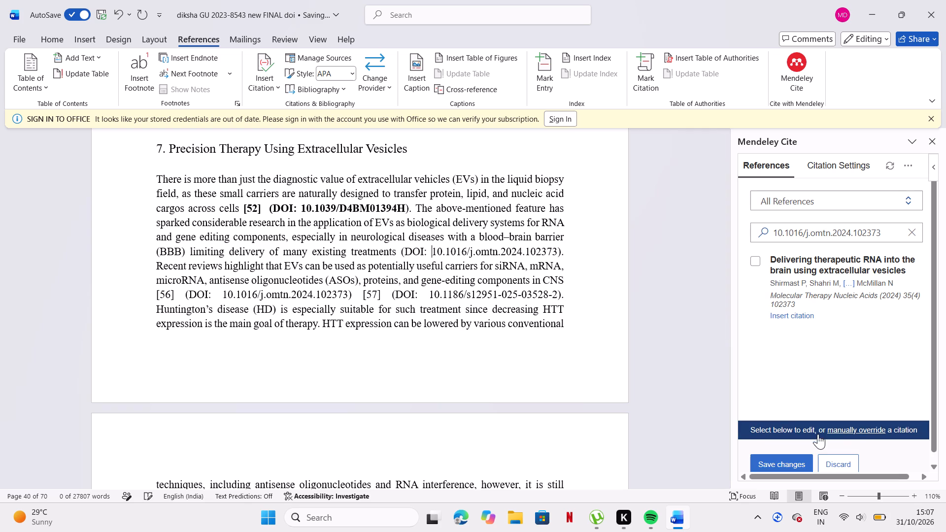
click(400, 246)
click(798, 318)
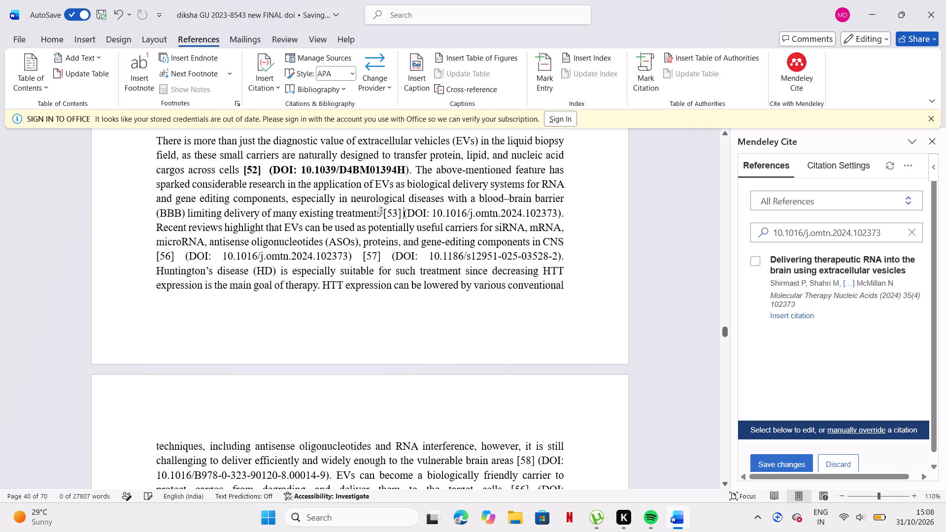
Make the [53] citation and its DOI 10.1016/j.omtn.2024.102373 bold.
drag(381, 214, 553, 229)
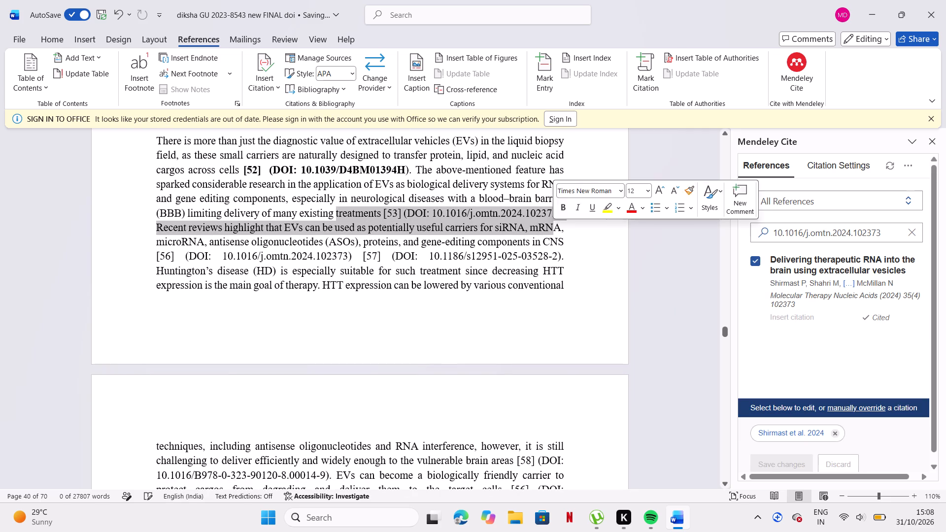
click(553, 229)
drag(385, 211, 564, 210)
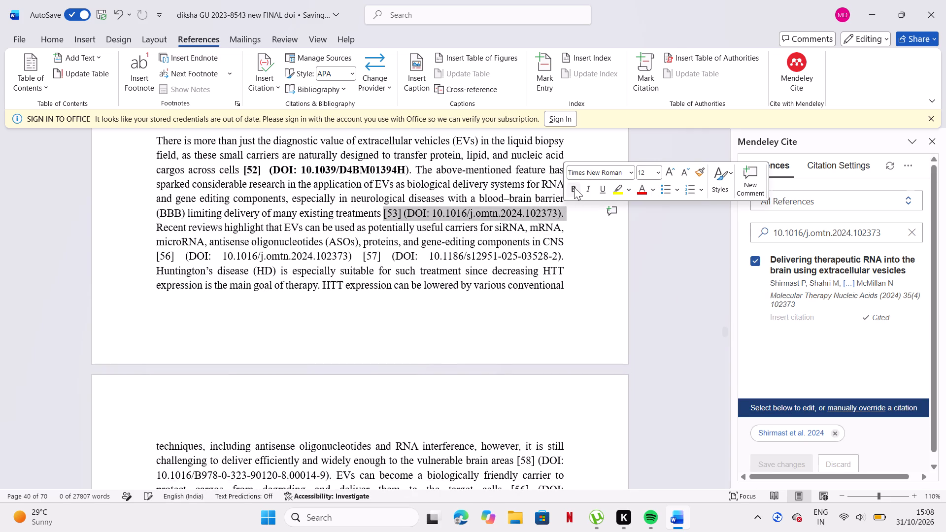
click(574, 187)
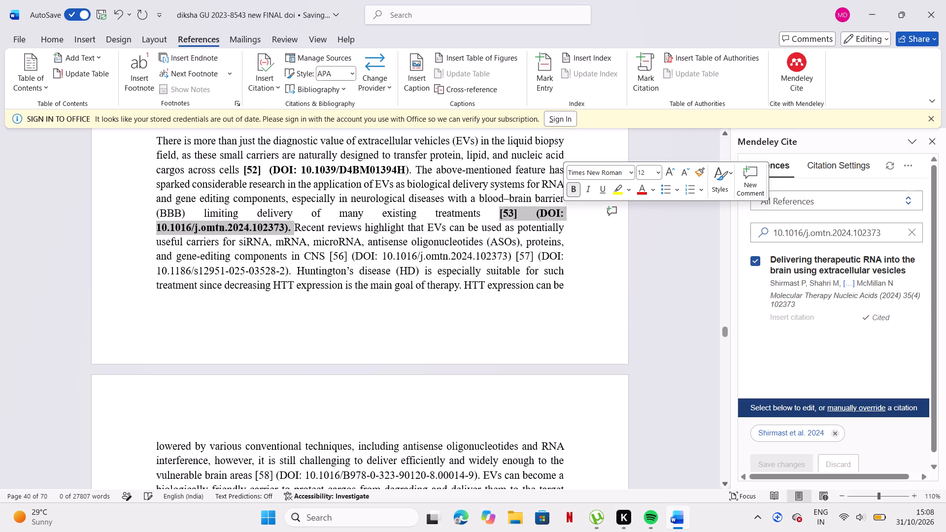
Search the Mendeley references for the DOI 10.1016/j.omtn.2024.102373 that follows the typed [56] after "components in CNS".
drag(381, 255, 503, 257)
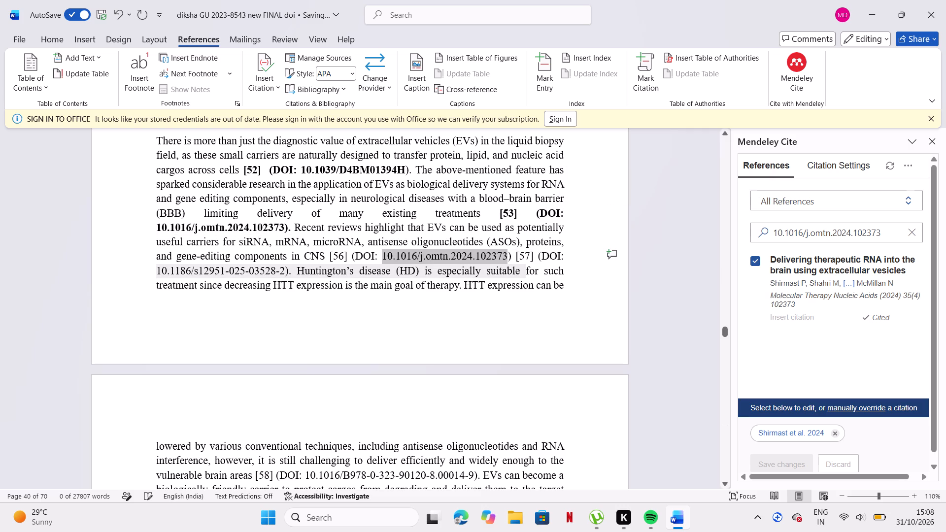
drag(503, 257, 508, 257)
key(ctrl+c)
click(909, 224)
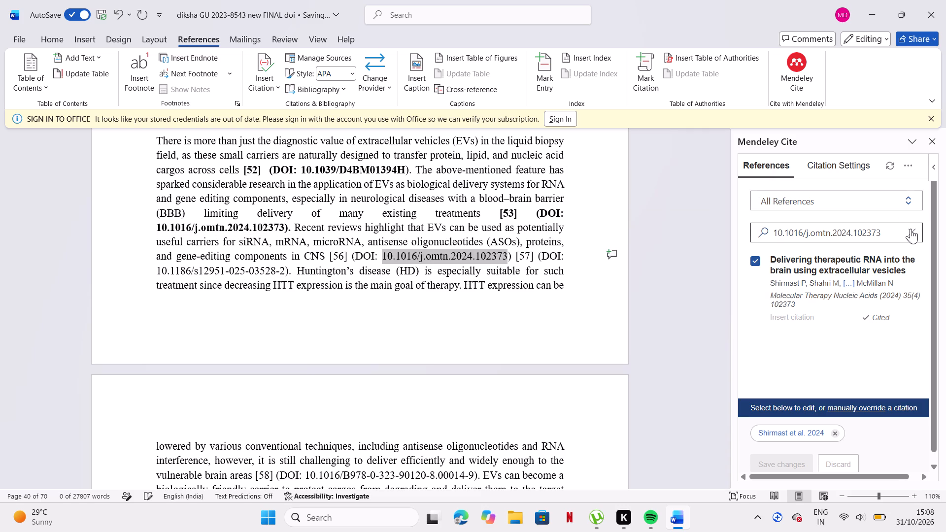
click(913, 232)
click(899, 233)
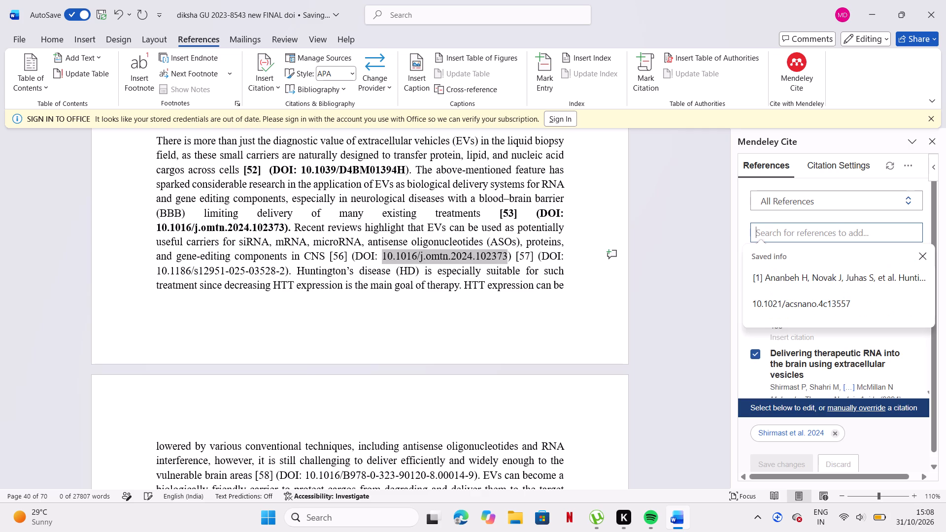
key(ctrl+v)
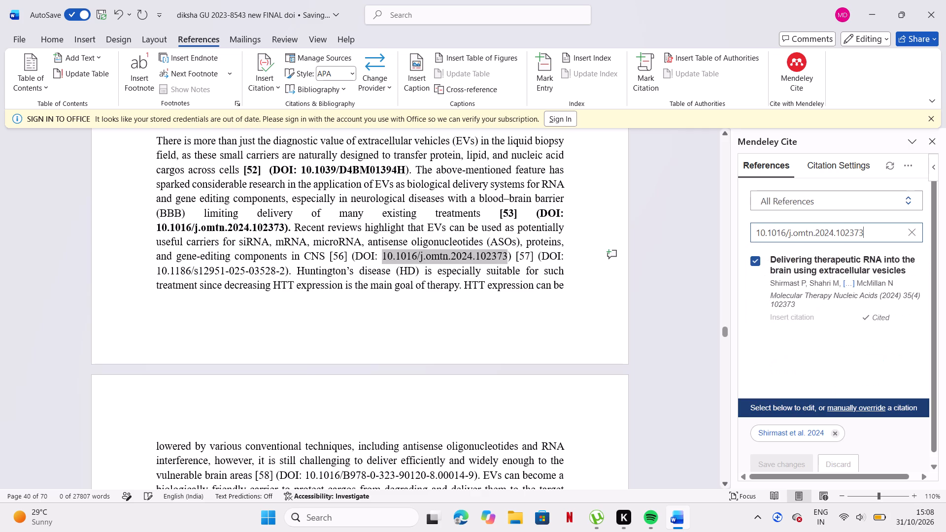
click(613, 270)
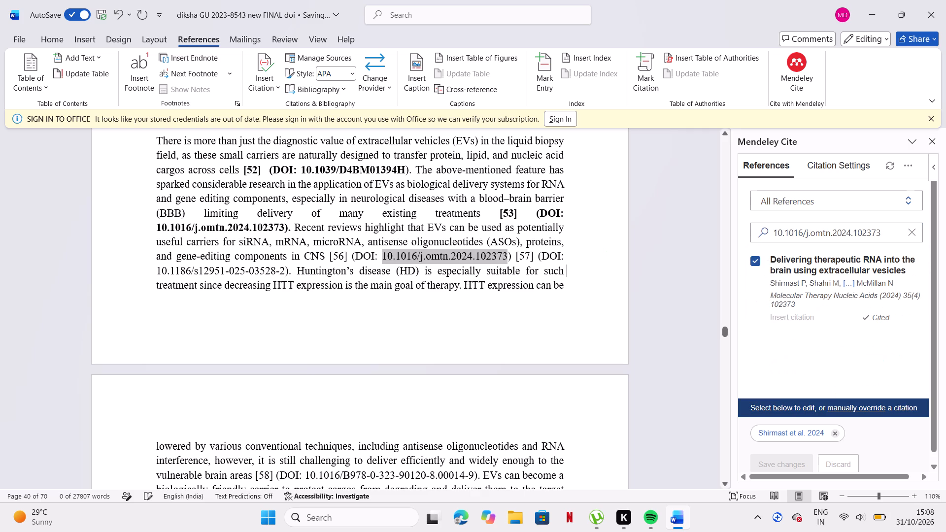
Replace the typed [56] and its DOI after "gene-editing components in CNS" with a copy of the bold [53] (DOI: 10.1016/j.omtn.2024.102373).
click(350, 256)
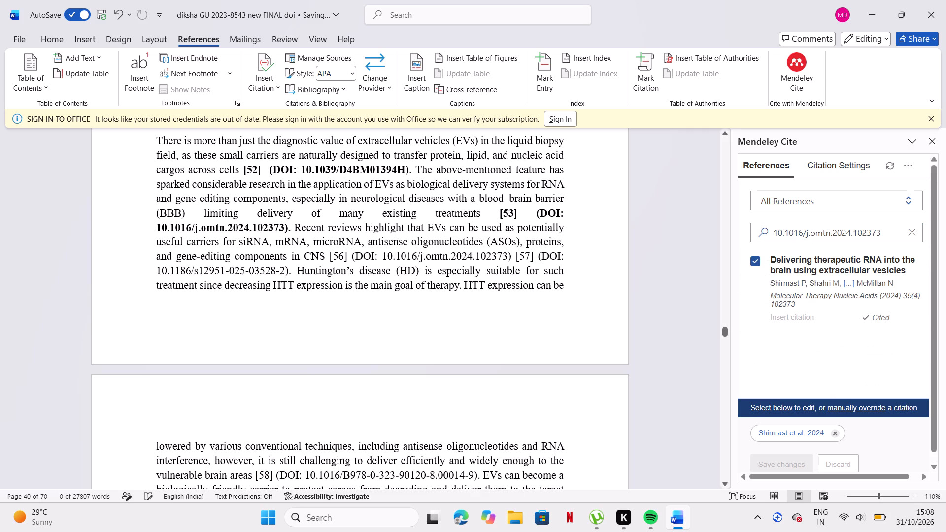
key(BackSpace)
key(BackSpace)
key(BackSpace)
key(BackSpace)
key(BackSpace)
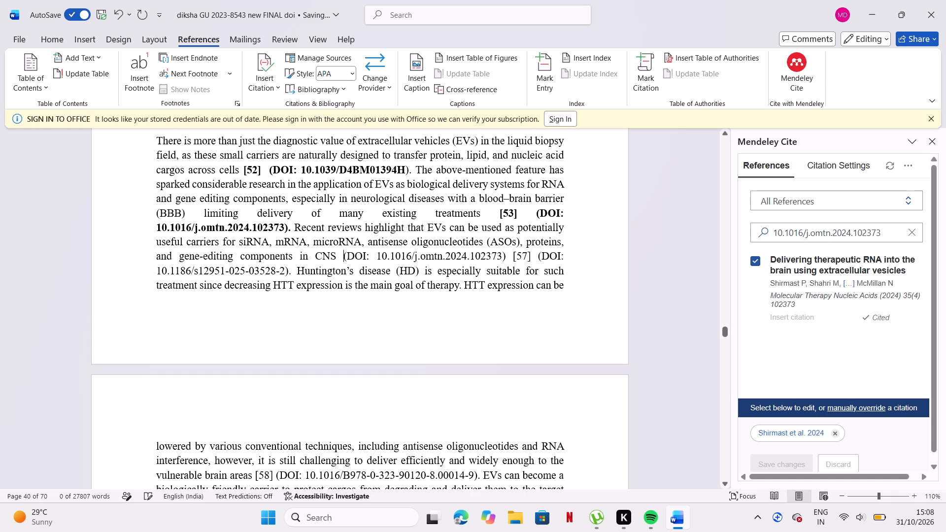
drag(500, 208, 536, 216)
drag(536, 216, 286, 231)
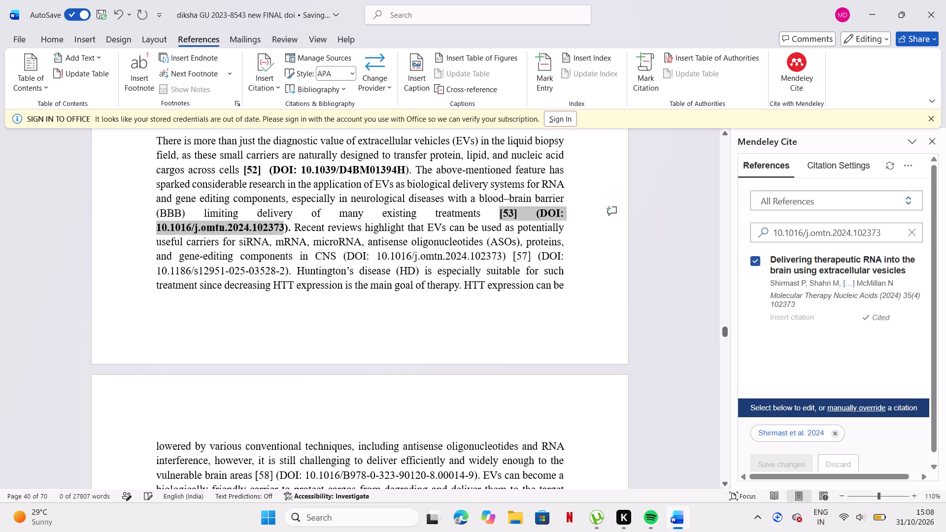
drag(286, 231, 288, 230)
key(ctrl+c)
drag(343, 255, 508, 254)
key(BackSpace)
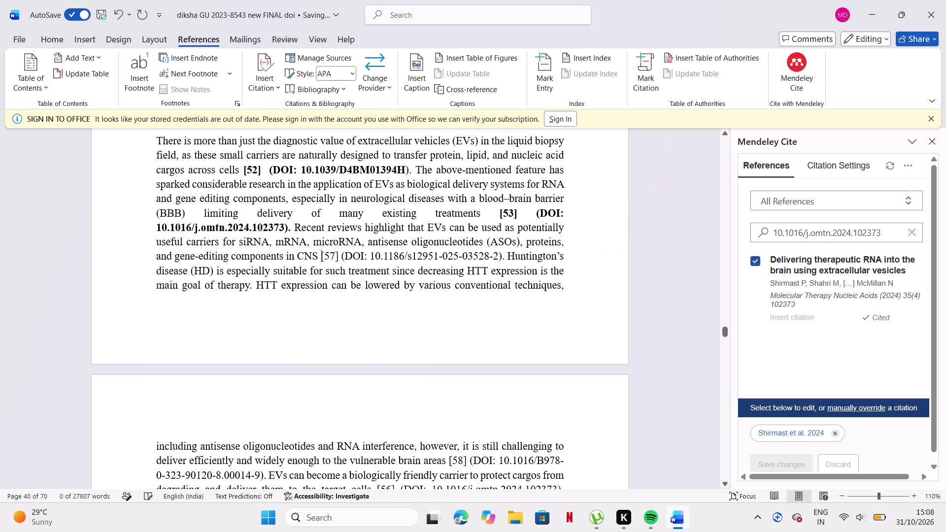
key(ctrl+v)
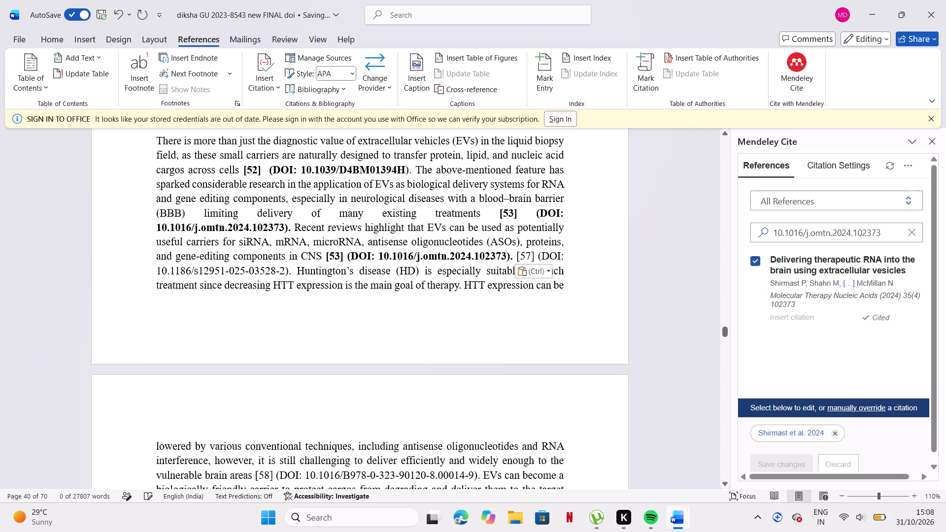
drag(160, 272, 289, 271)
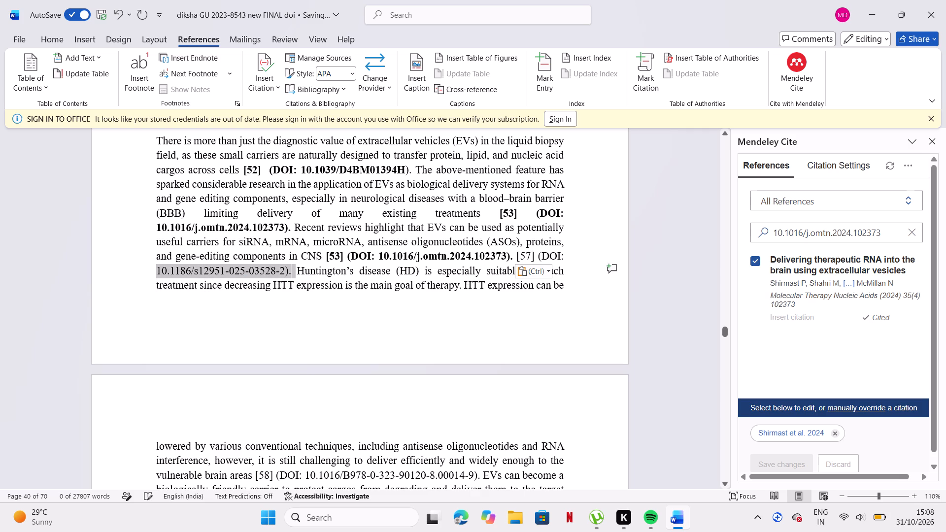
drag(289, 271, 284, 271)
key(ctrl+c)
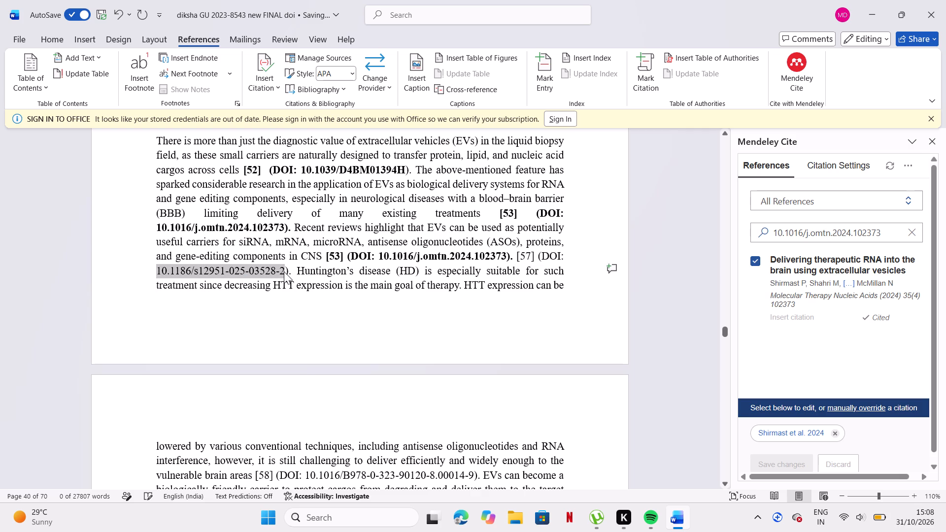
key(ctrl+c)
click(912, 233)
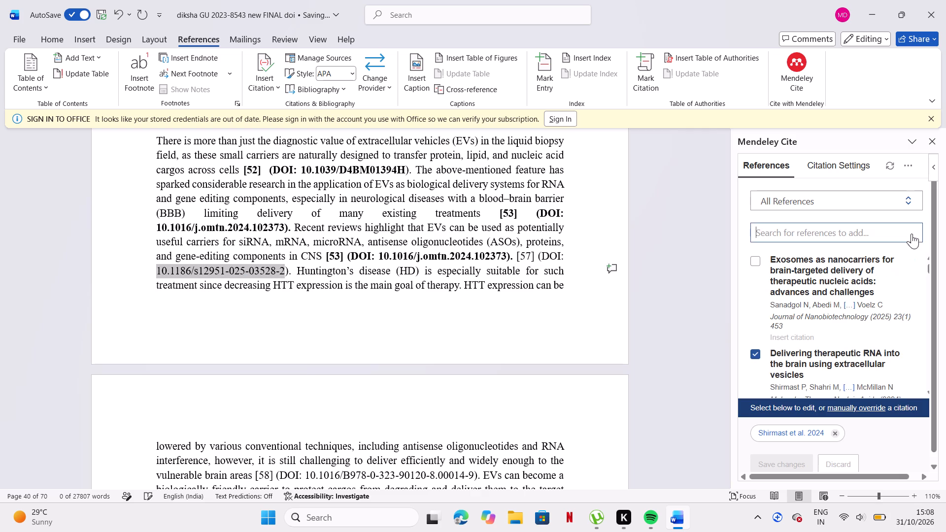
click(759, 355)
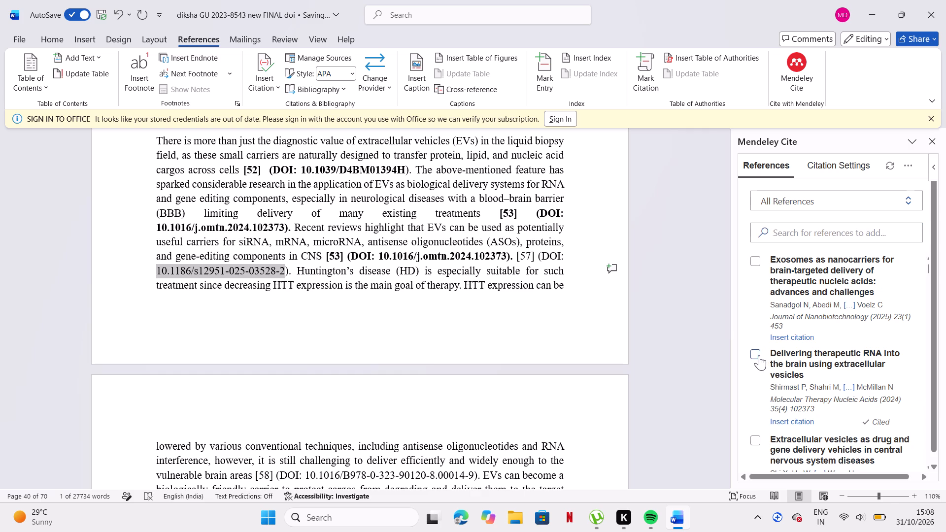
click(845, 229)
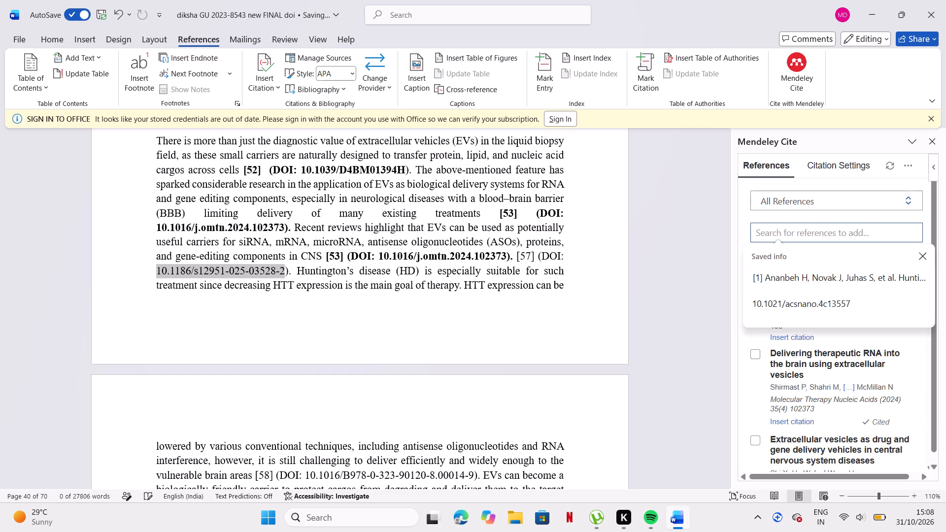
key(ctrl+v)
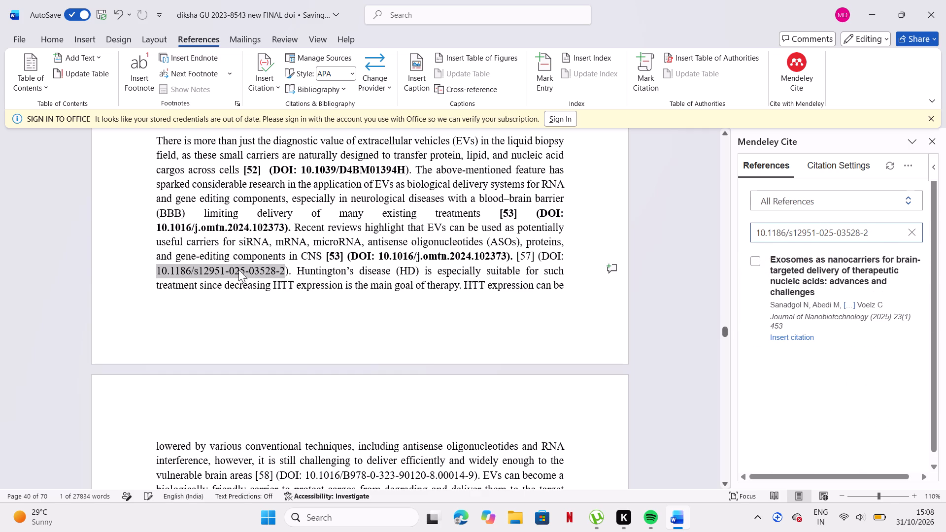
click(534, 255)
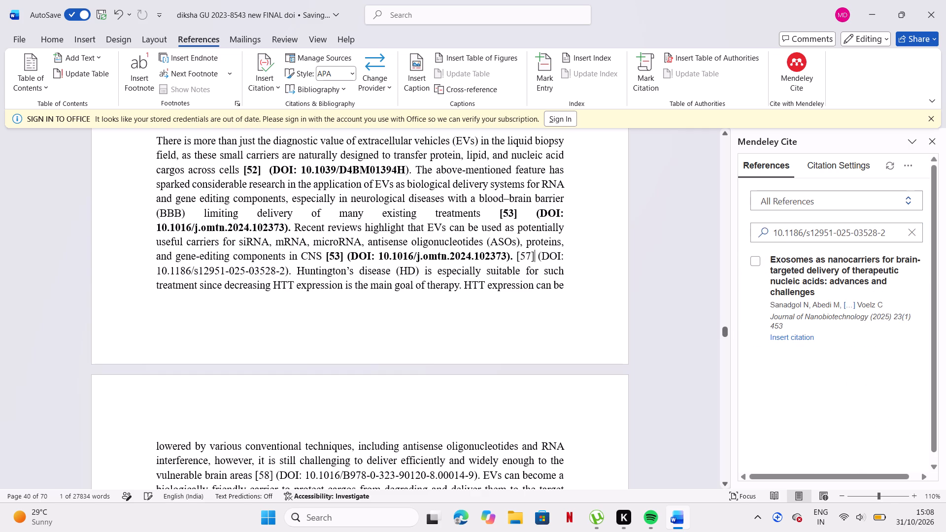
key(BackSpace)
key(BackSpace)
key(BackSpace)
key(BackSpace)
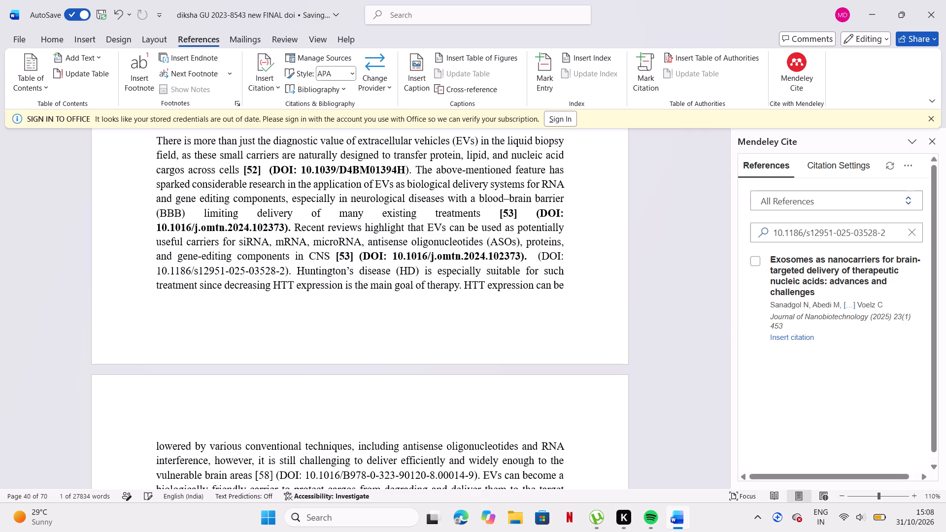
click(807, 335)
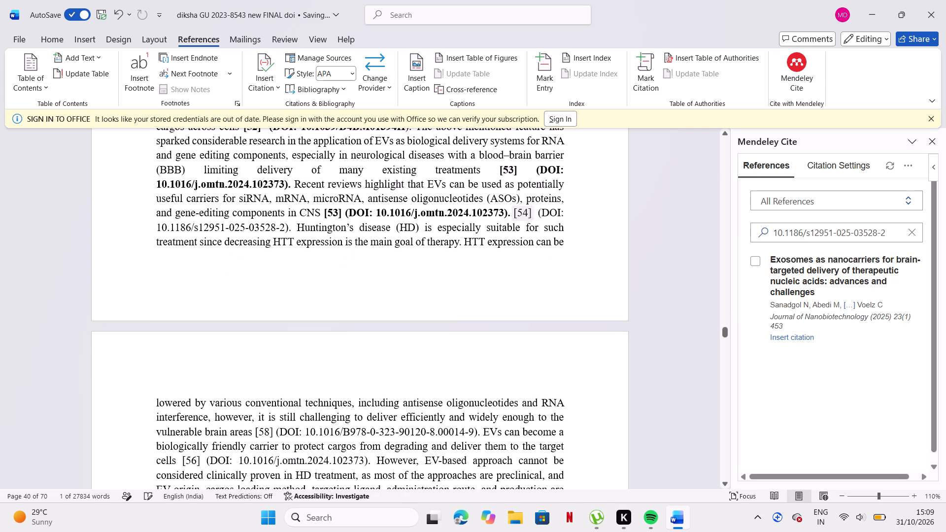
drag(513, 213, 277, 229)
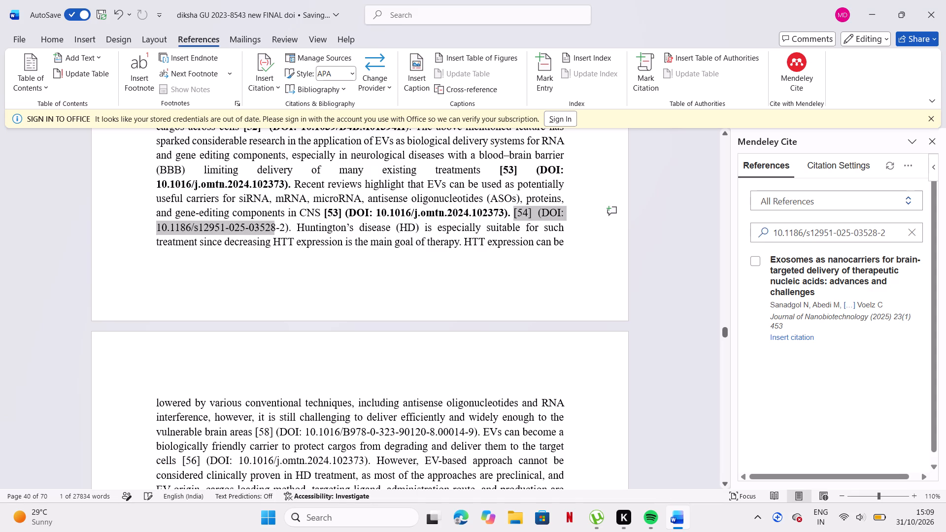
drag(277, 229, 288, 230)
click(300, 204)
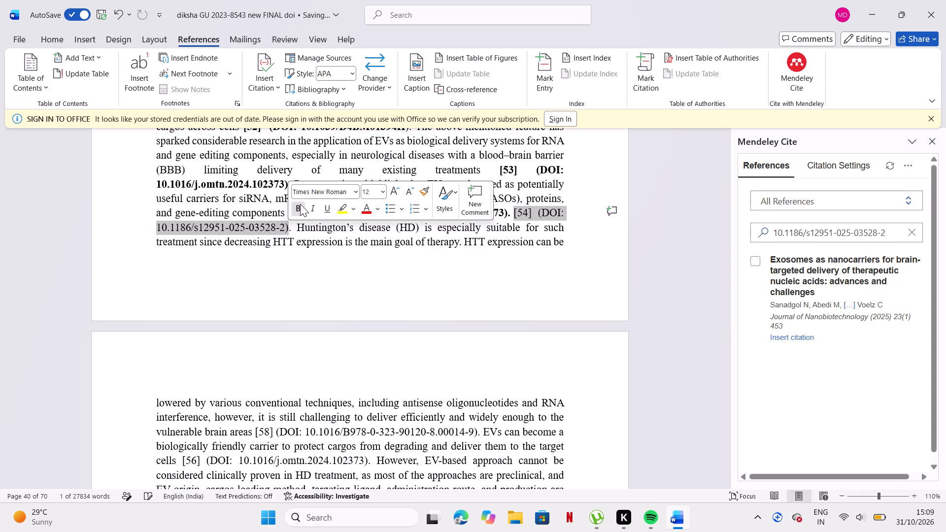
click(399, 438)
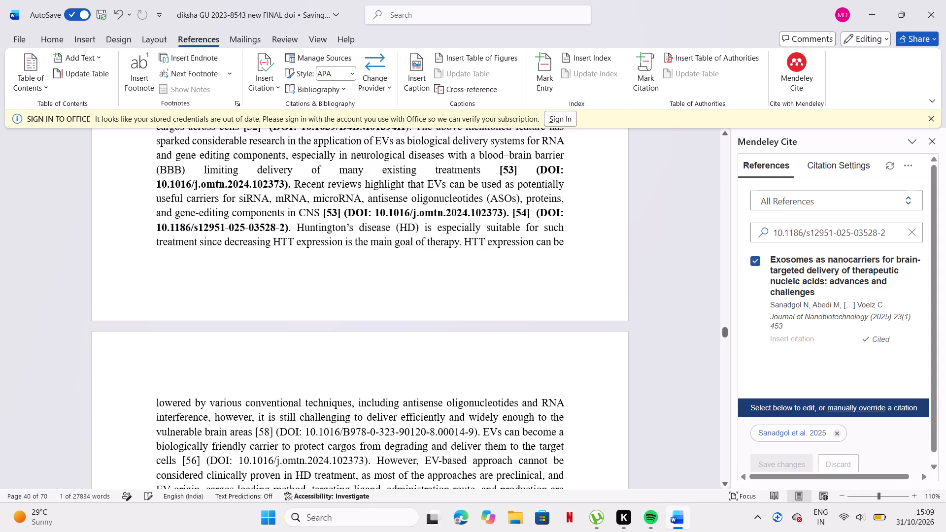
Delete the typed [56] and its DOI 10.1016/j.omtn.2024.102373 after "deliver them to the target cells".
scroll(396, 367, down, 1)
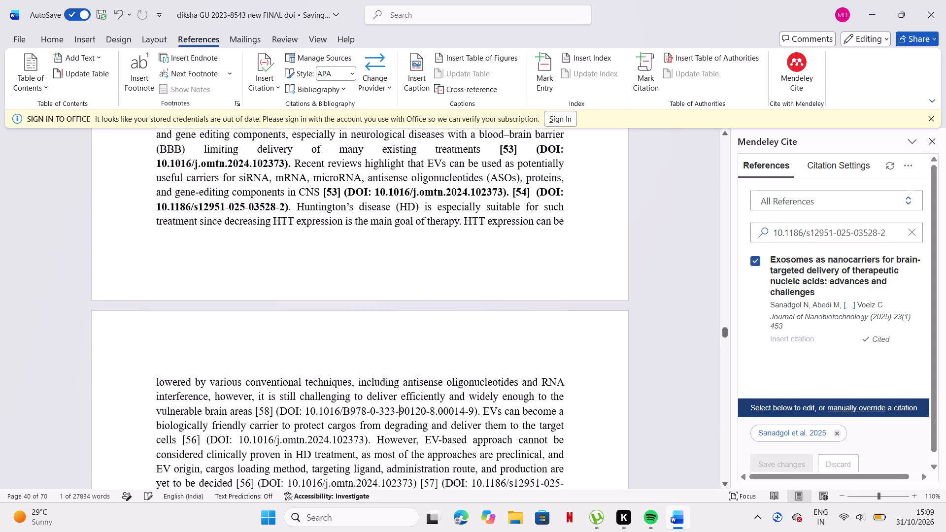
scroll(396, 367, down, 2)
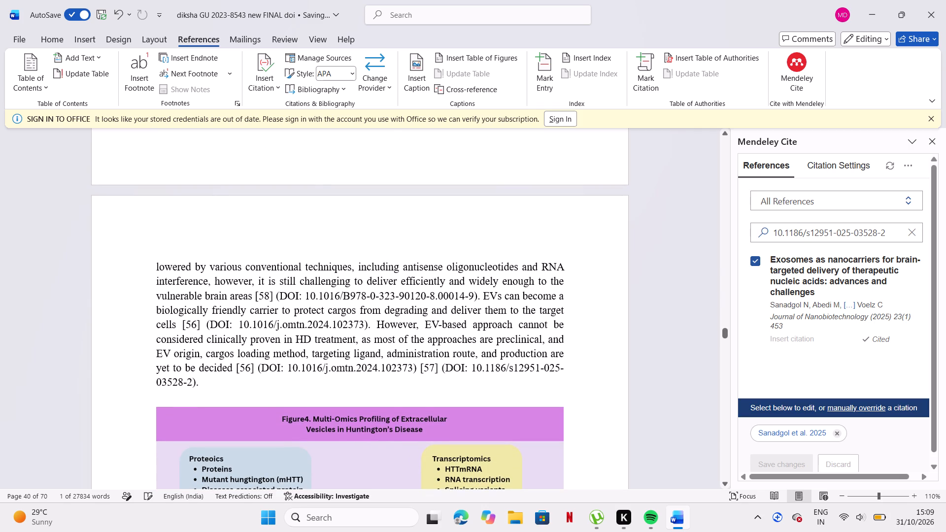
drag(183, 334, 327, 335)
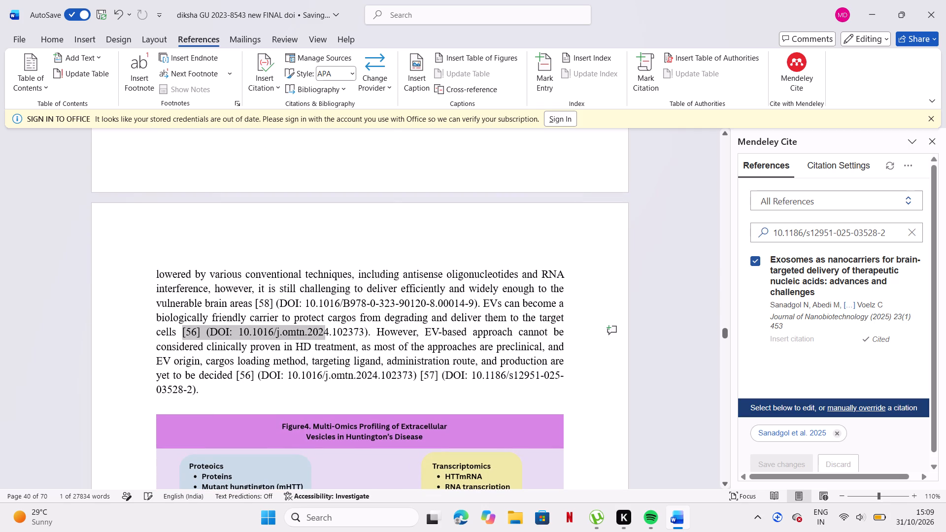
drag(327, 335, 370, 332)
key(BackSpace)
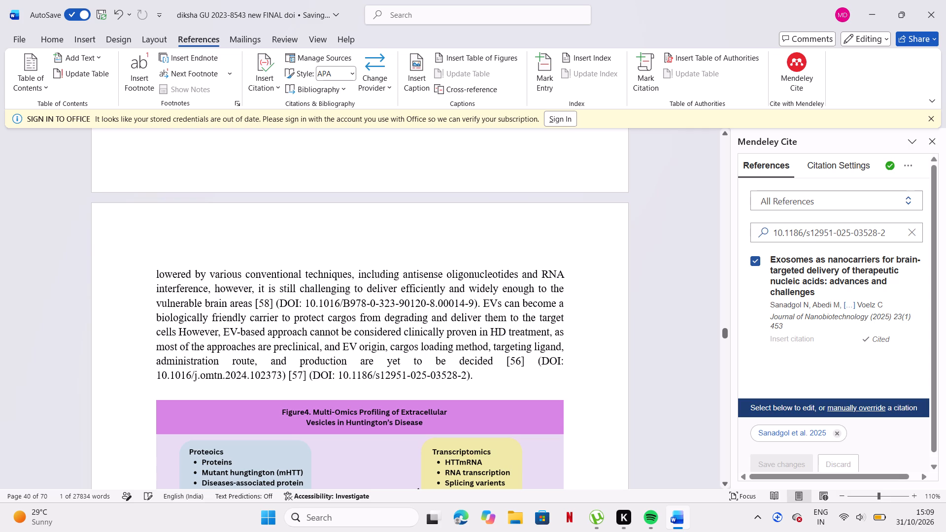
click(305, 301)
drag(305, 301, 470, 300)
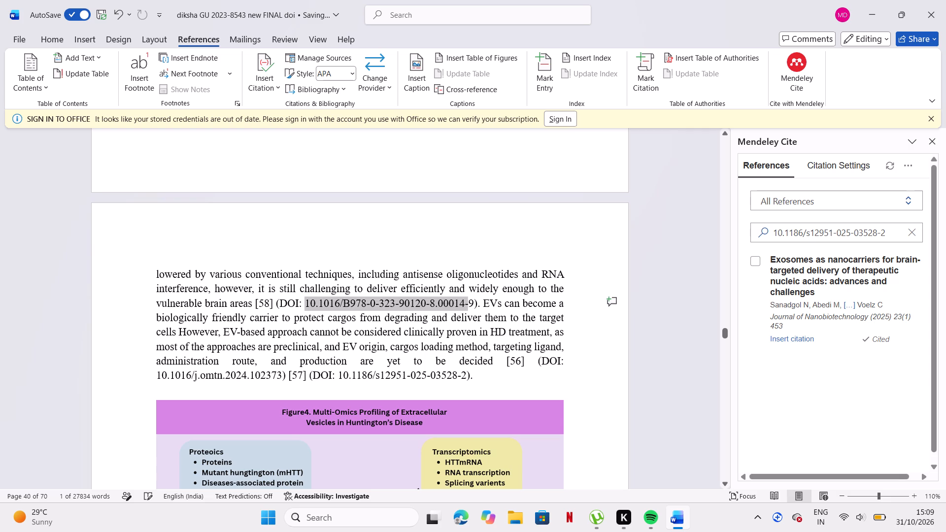
drag(470, 300, 475, 300)
key(ctrl+c)
click(914, 226)
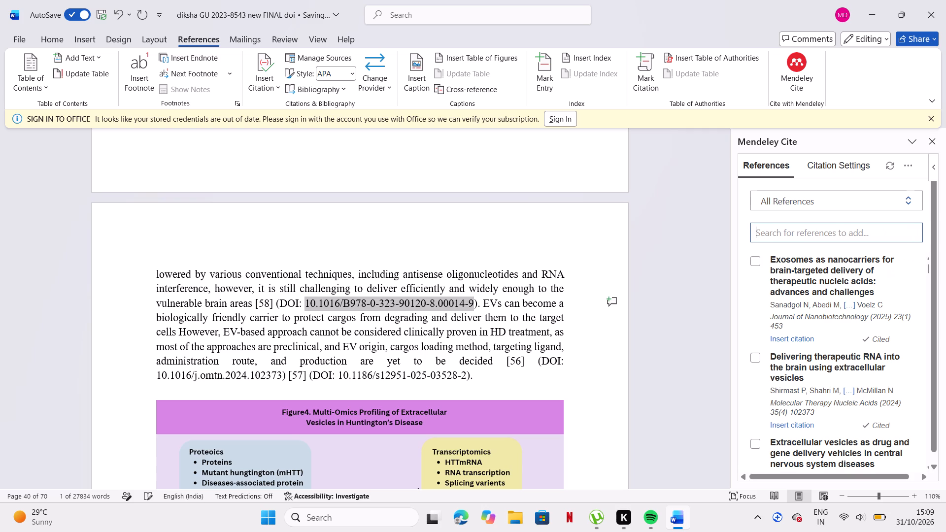
click(905, 227)
key(ctrl+v)
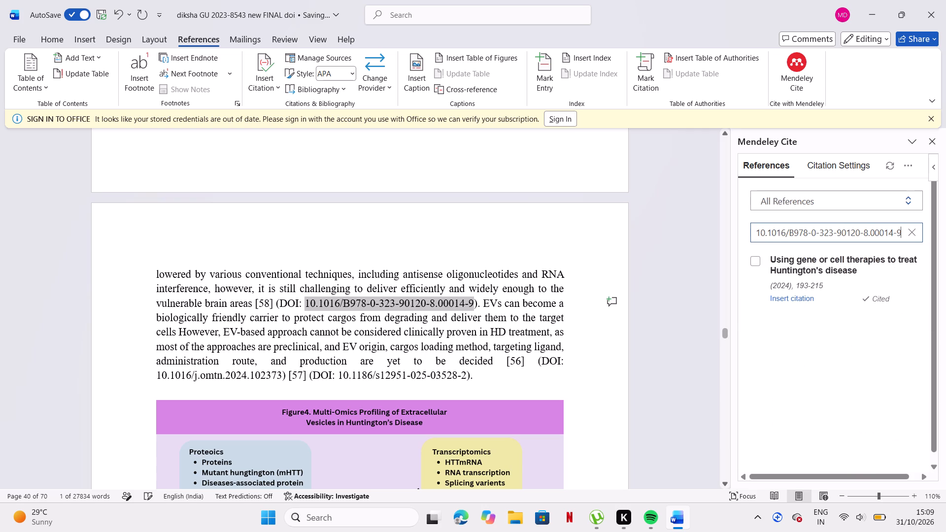
click(273, 300)
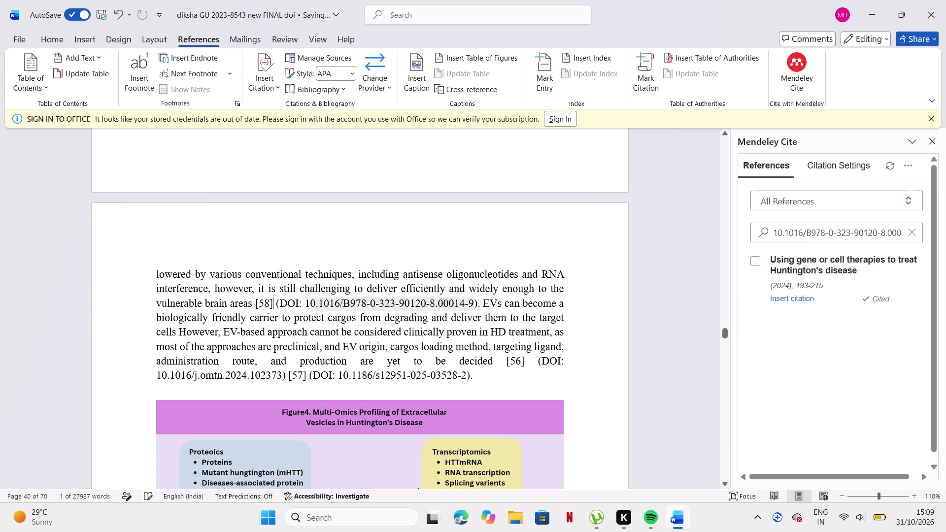
key(BackSpace)
key(BackSpace)
key(BackSpace)
key(BackSpace)
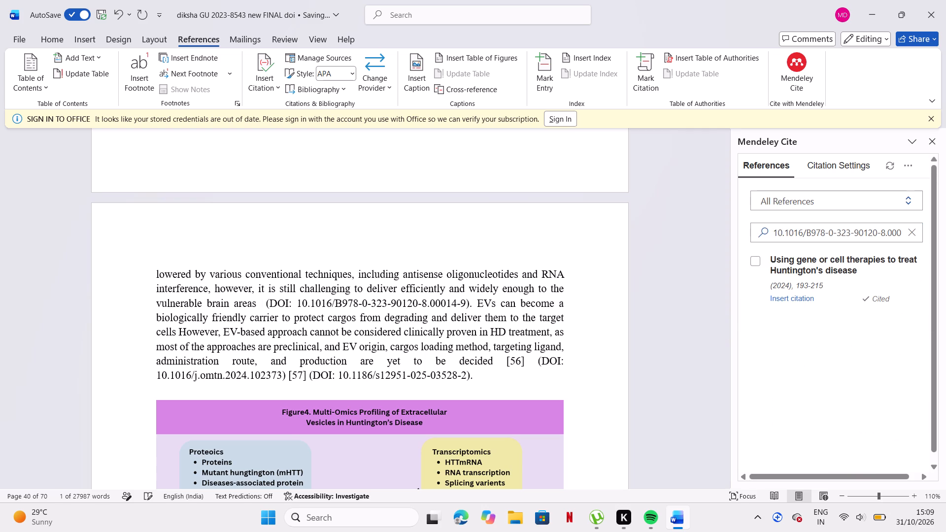
click(788, 297)
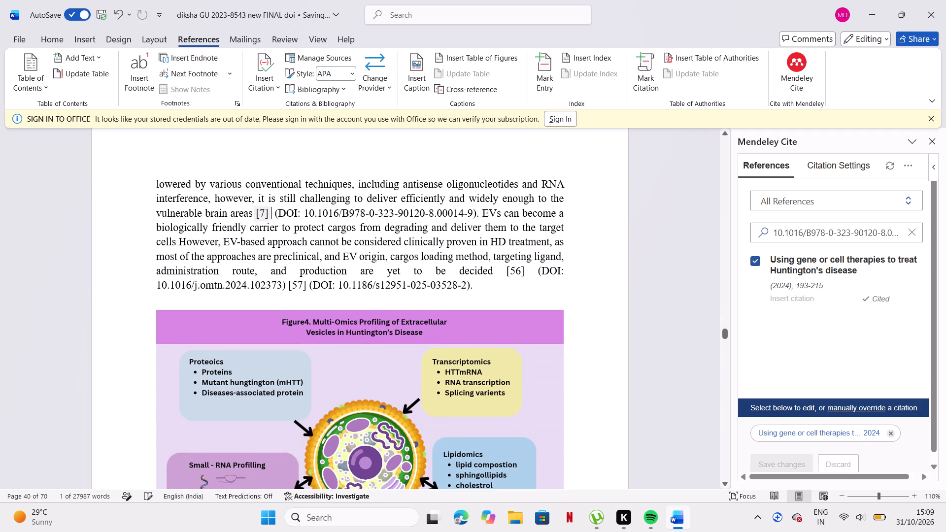
drag(255, 211, 478, 215)
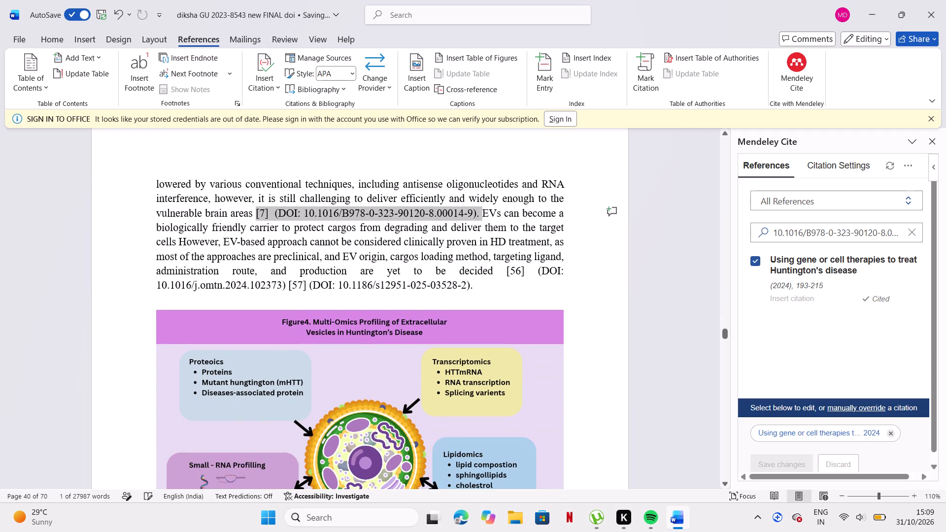
drag(478, 215, 476, 215)
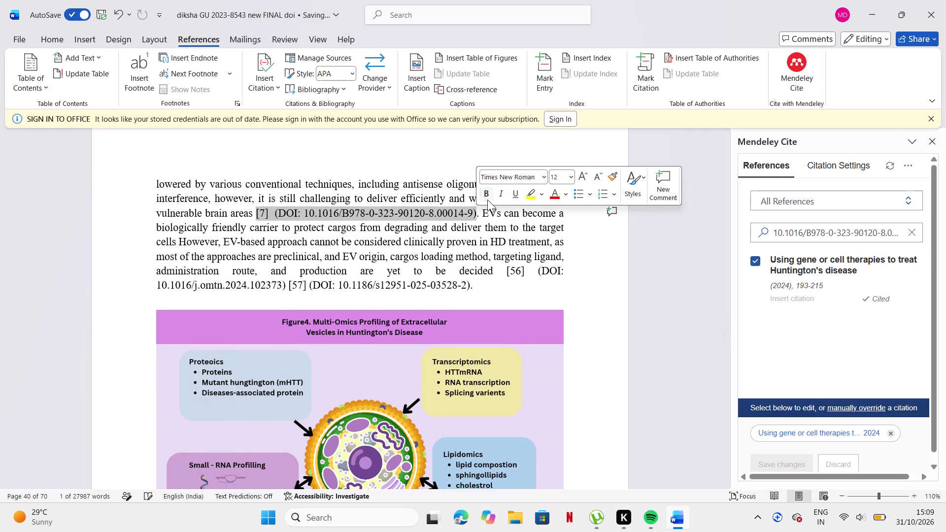
click(487, 199)
click(523, 267)
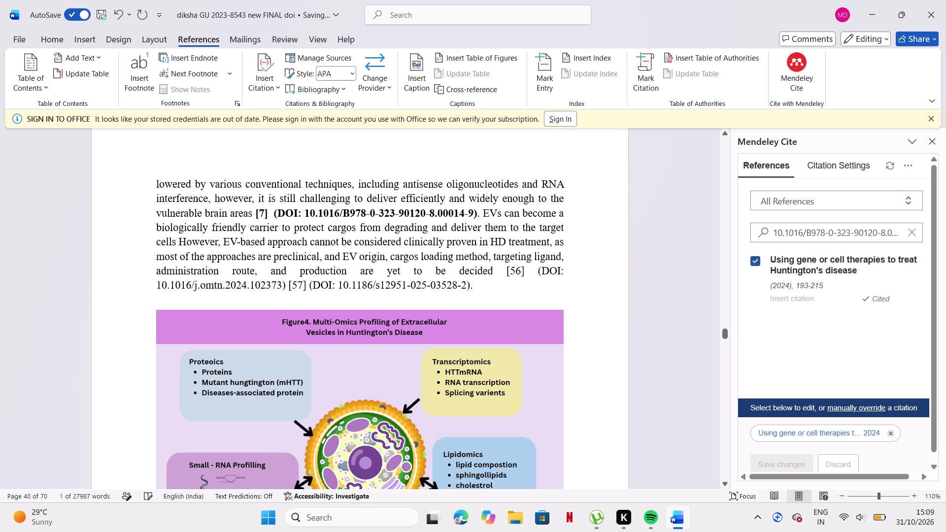
Replace the typed [56] after "yet to be decided" with the Mendeley citation for "Delivering therapeutic RNA into the brain using extracellular vesicles", found by DOI 10.1016/j.omtn.2024.102373.
drag(153, 285, 271, 291)
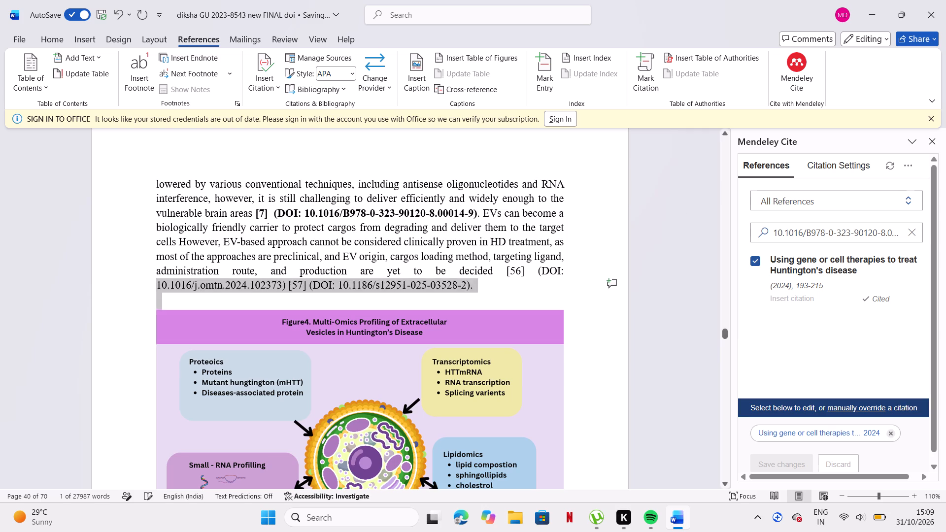
drag(271, 291, 278, 291)
key(ctrl+c)
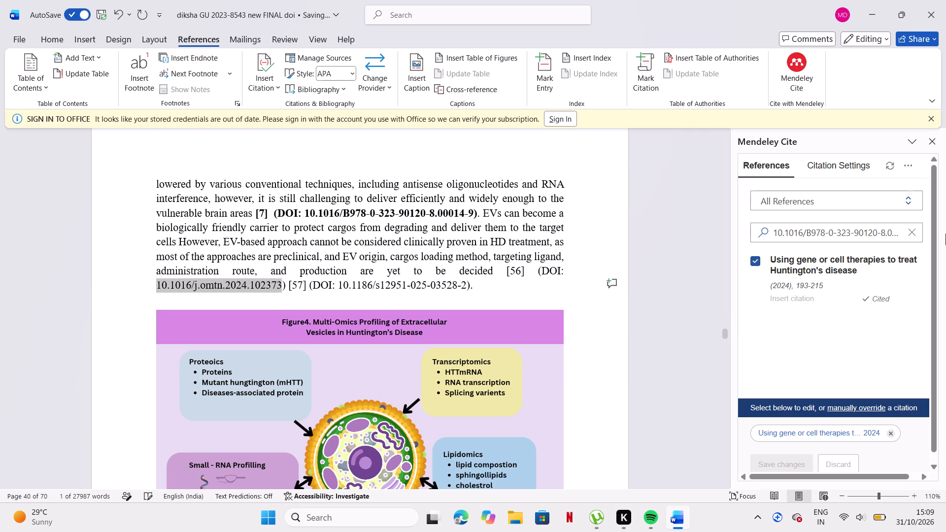
click(910, 225)
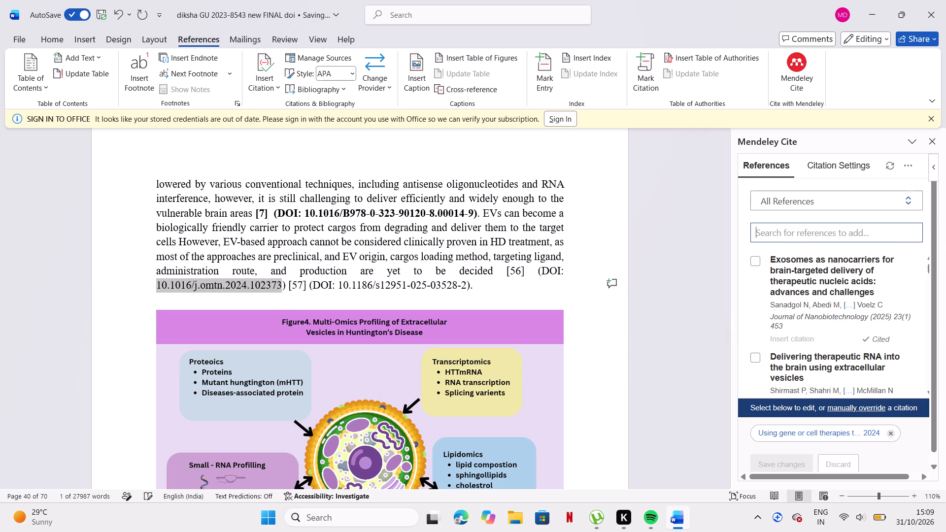
click(907, 226)
key(ctrl+v)
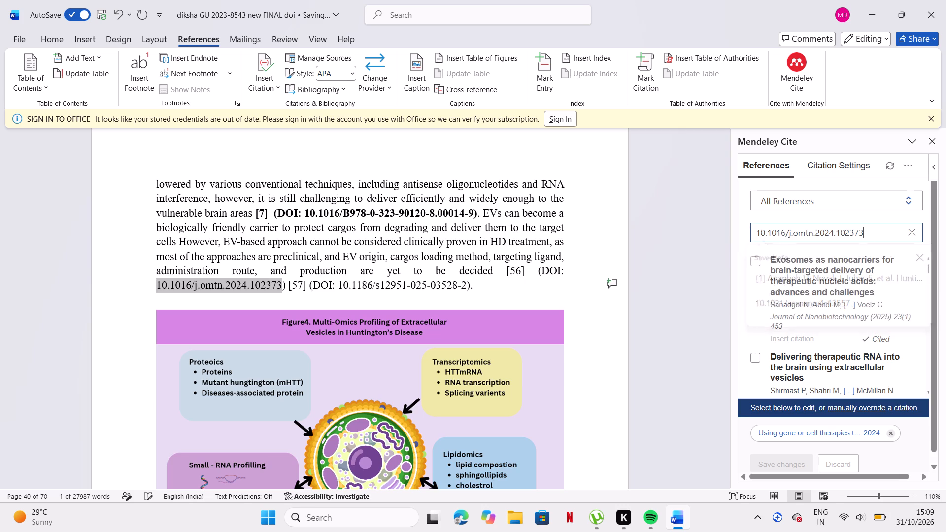
click(894, 431)
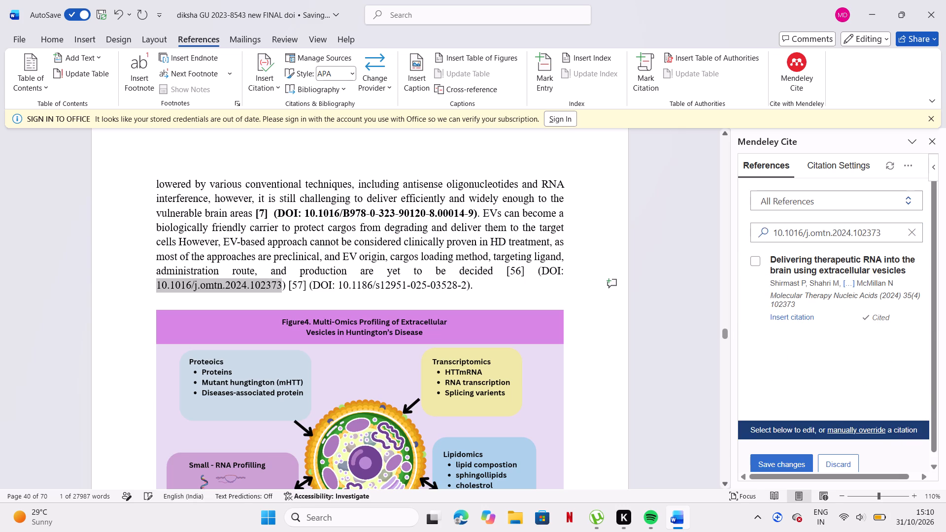
click(528, 271)
key(BackSpace)
key(BackSpace)
key(BackSpace)
key(BackSpace)
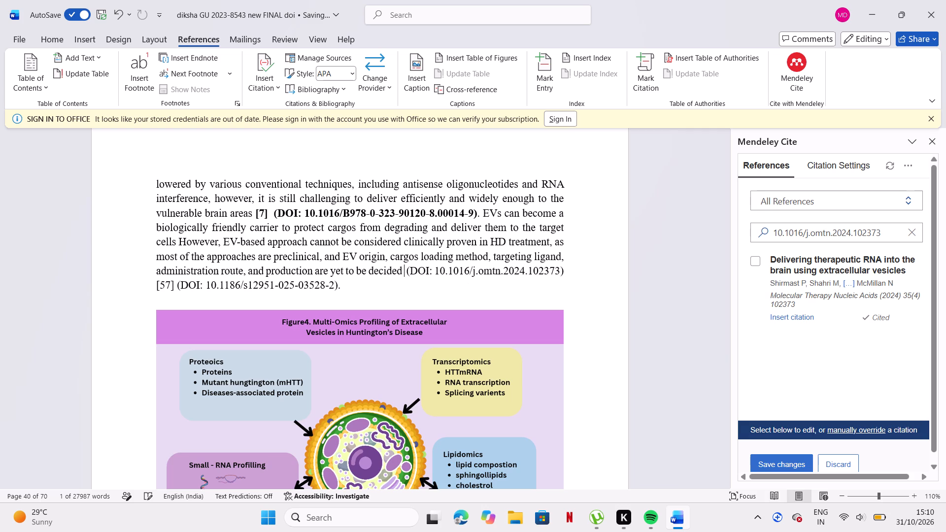
click(802, 320)
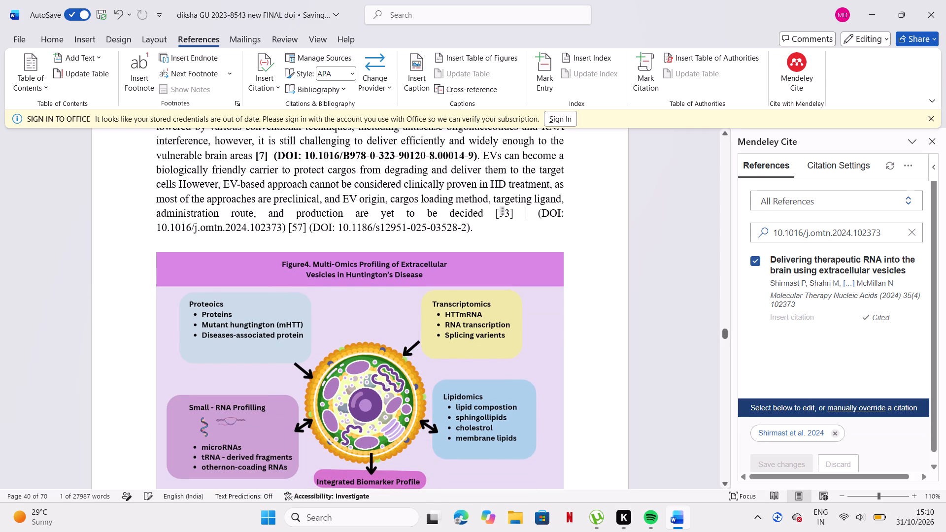
drag(339, 227, 468, 225)
key(ctrl+c)
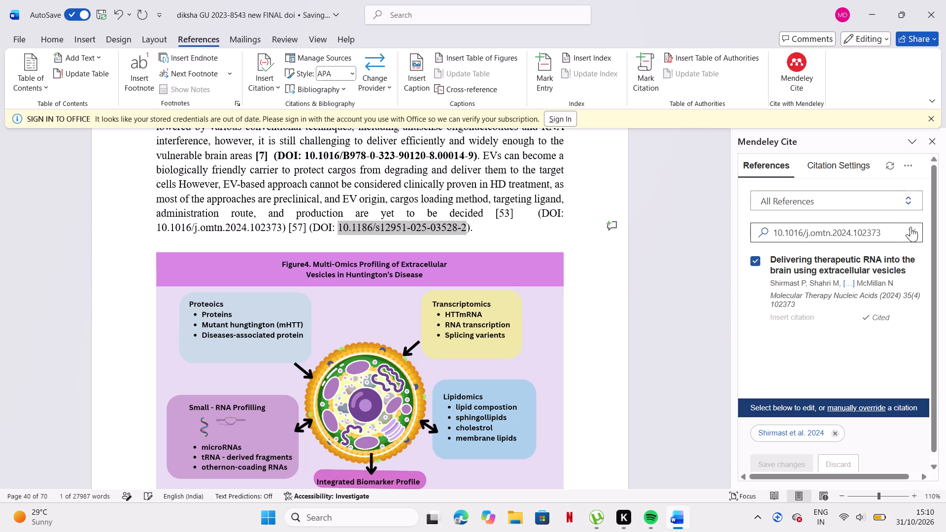
click(911, 228)
click(902, 229)
key(ctrl+b)
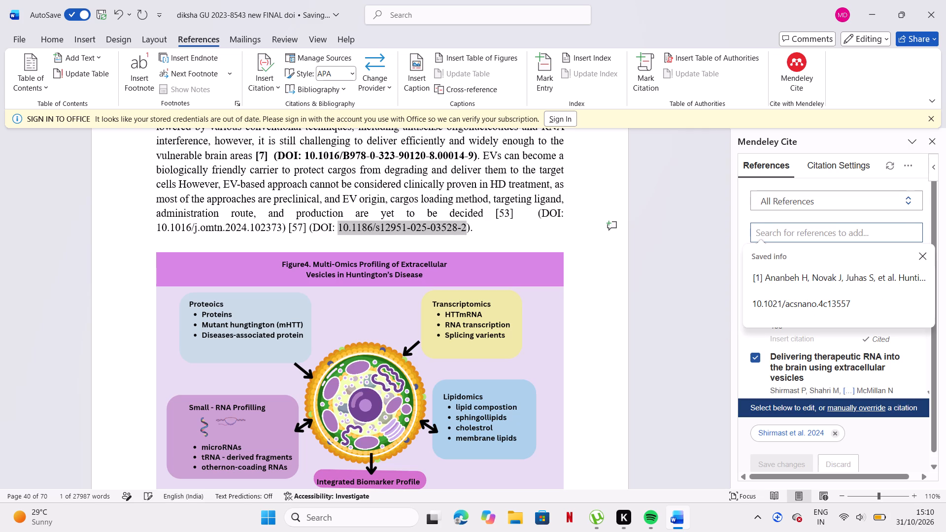
key(ctrl+v)
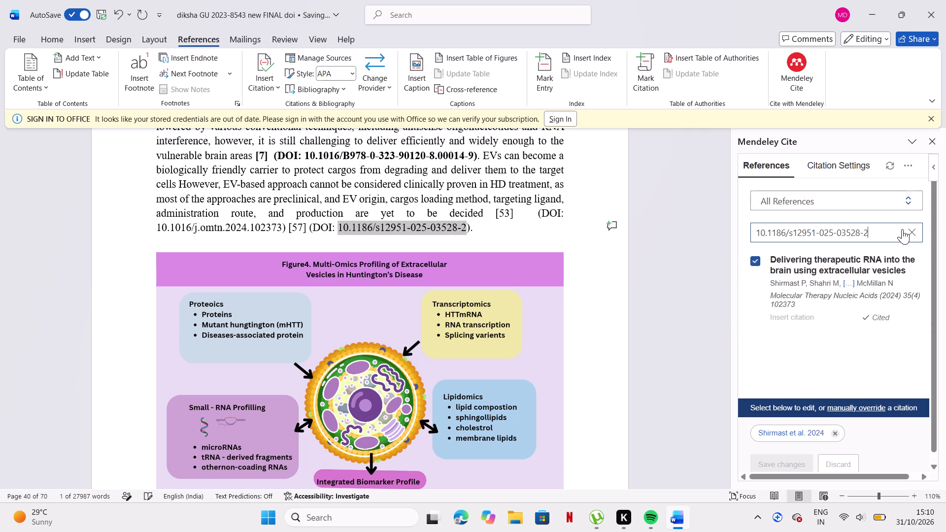
click(832, 428)
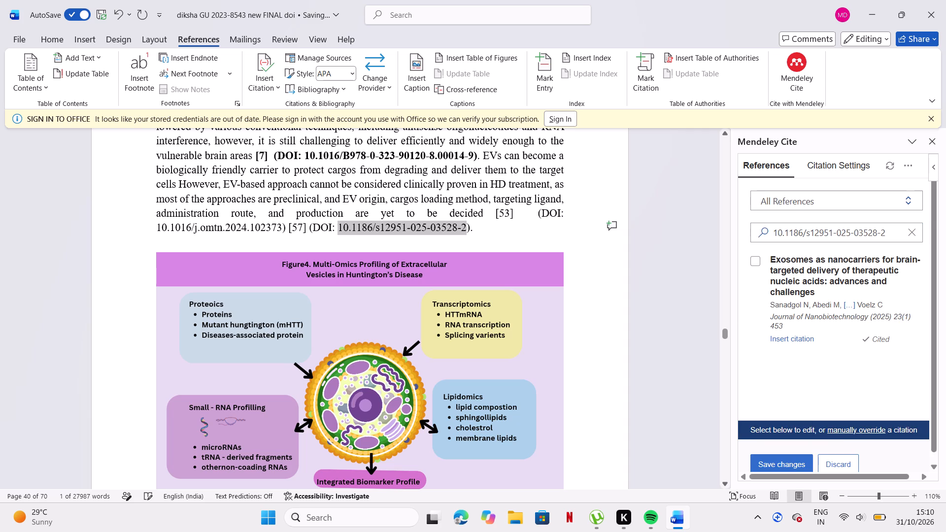
click(305, 230)
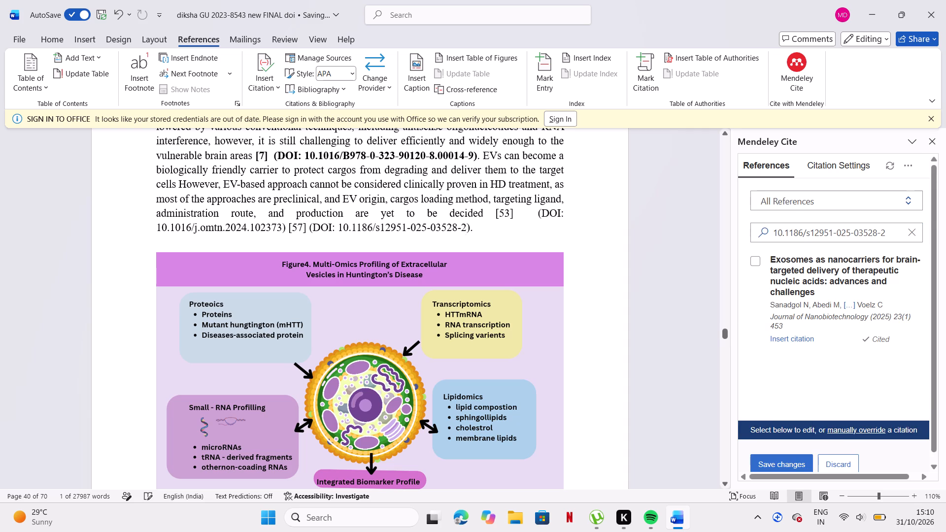
key(BackSpace)
key(BackSpace)
key(BackSpace)
key(BackSpace)
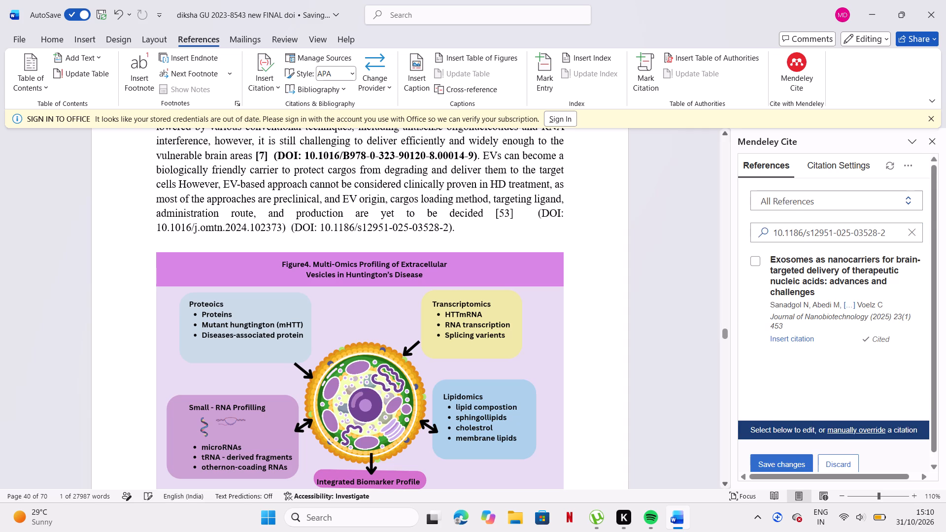
click(805, 336)
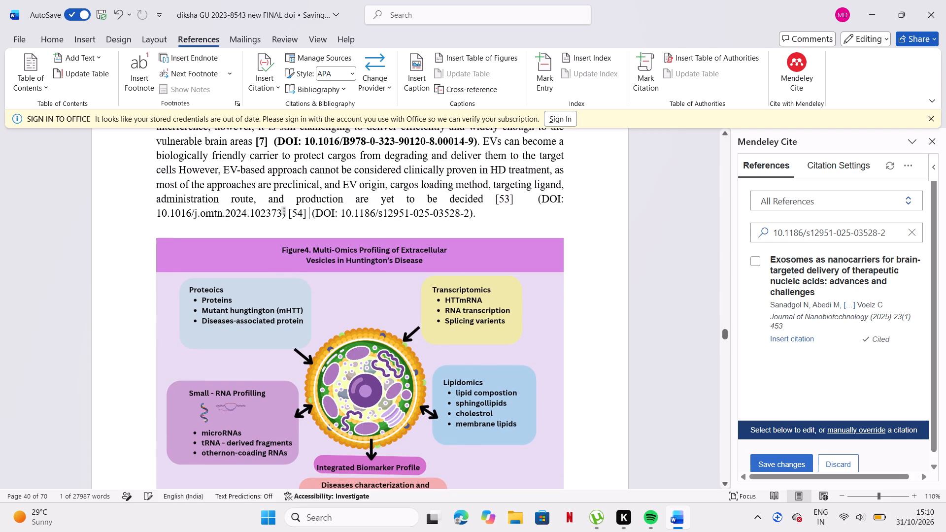
Make the [53] and [54] citations and their DOIs at the end of the paragraph above Figure 4 bold.
drag(494, 196, 496, 213)
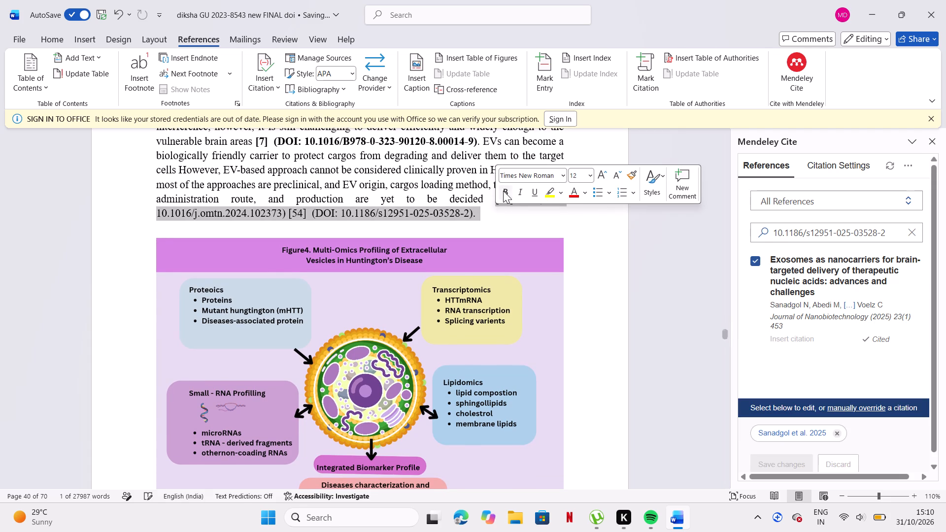
click(506, 186)
click(611, 279)
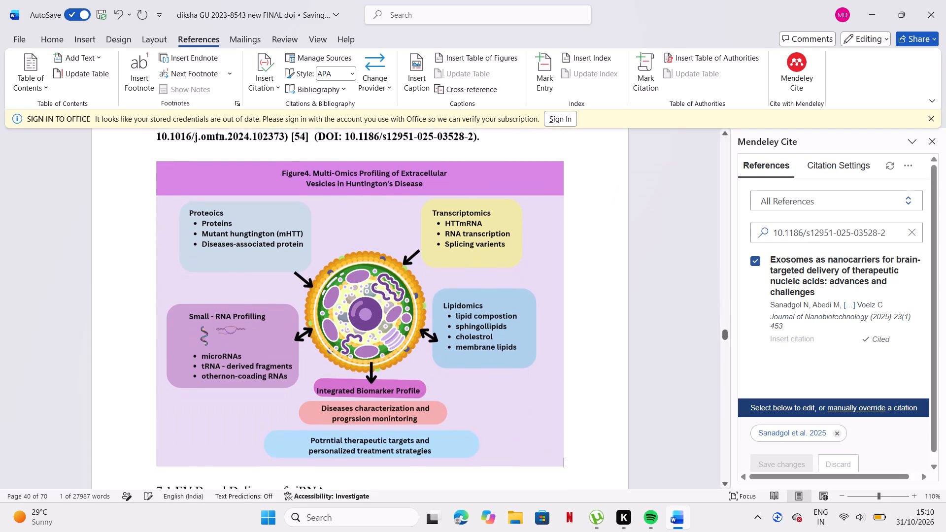
scroll(611, 279, down, 2)
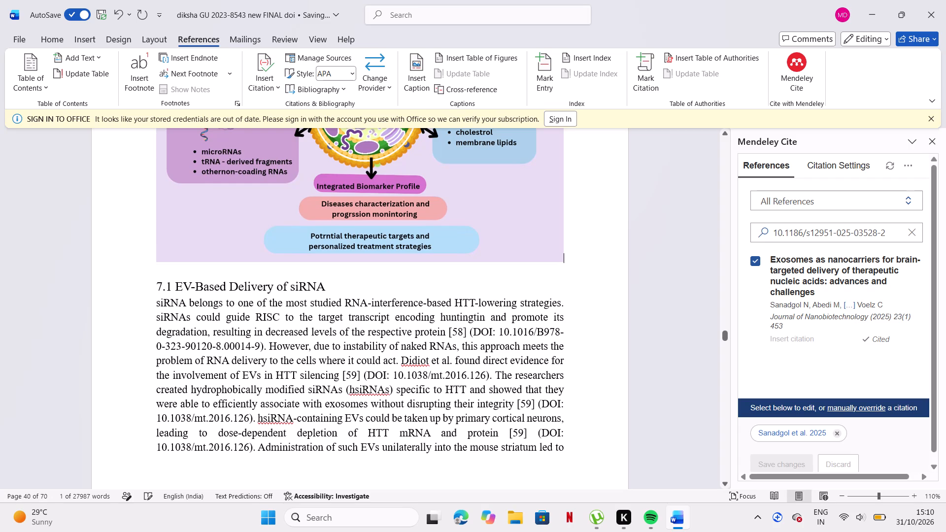
drag(476, 330, 261, 347)
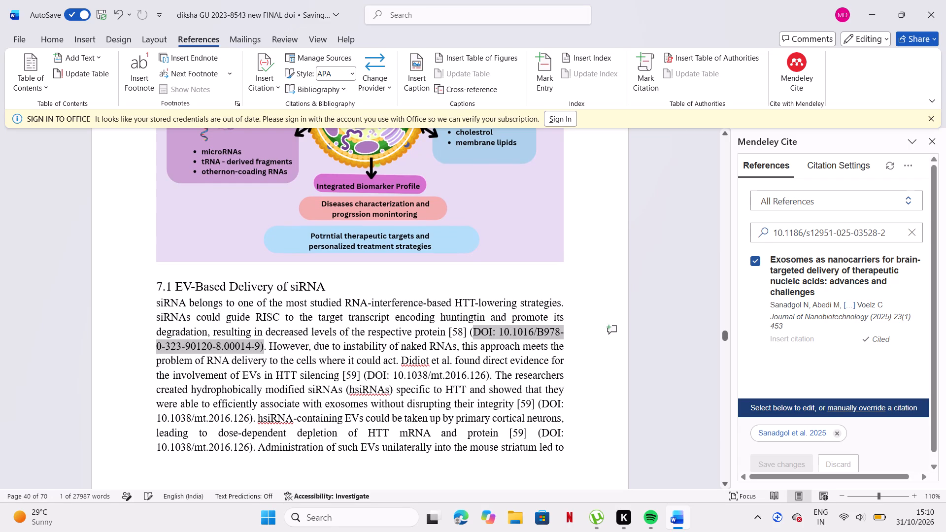
drag(261, 347, 261, 346)
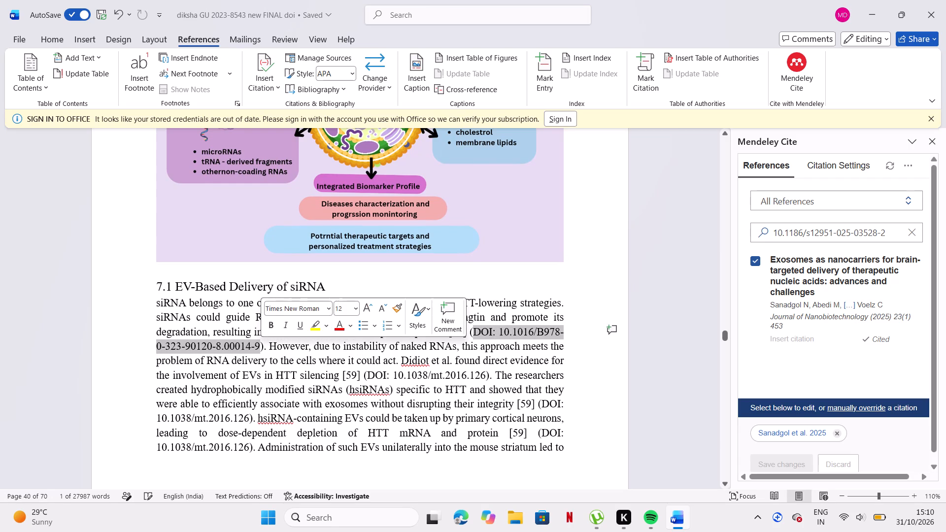
key(ctrl+c)
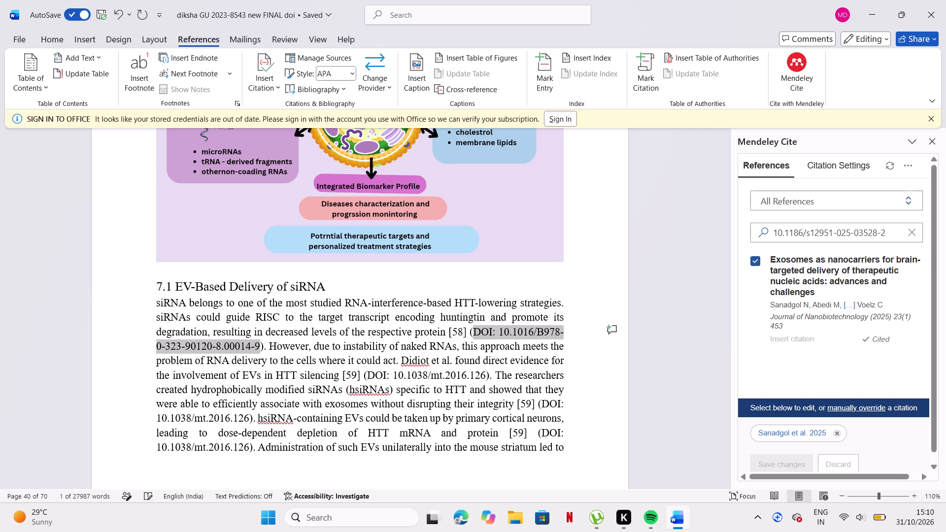
click(915, 229)
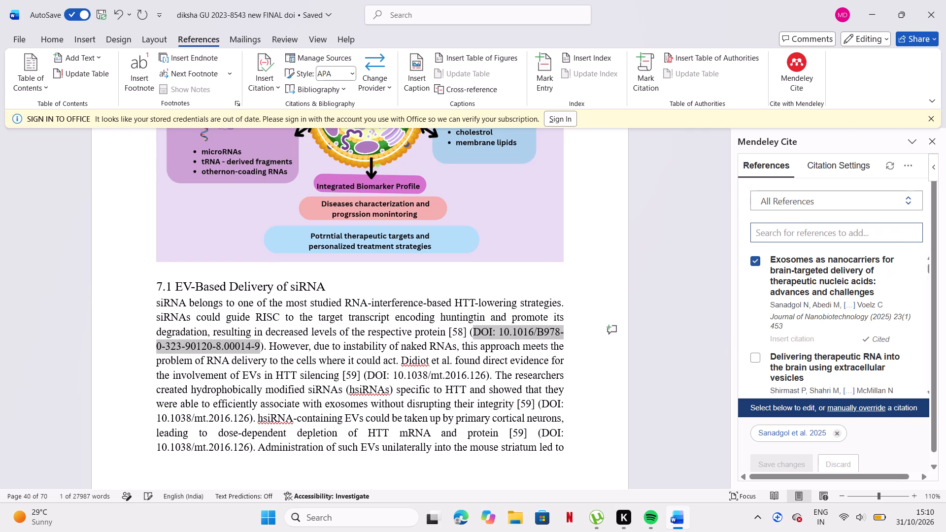
click(880, 230)
click(926, 263)
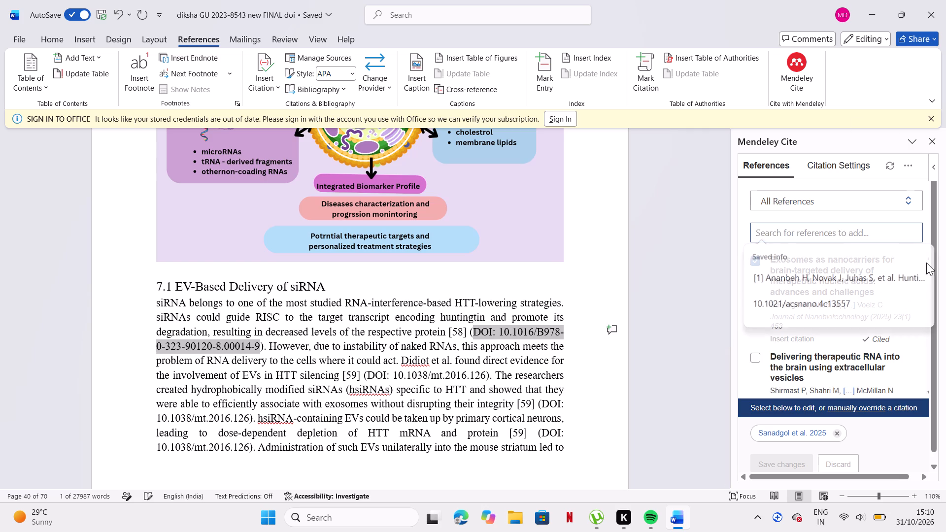
click(761, 264)
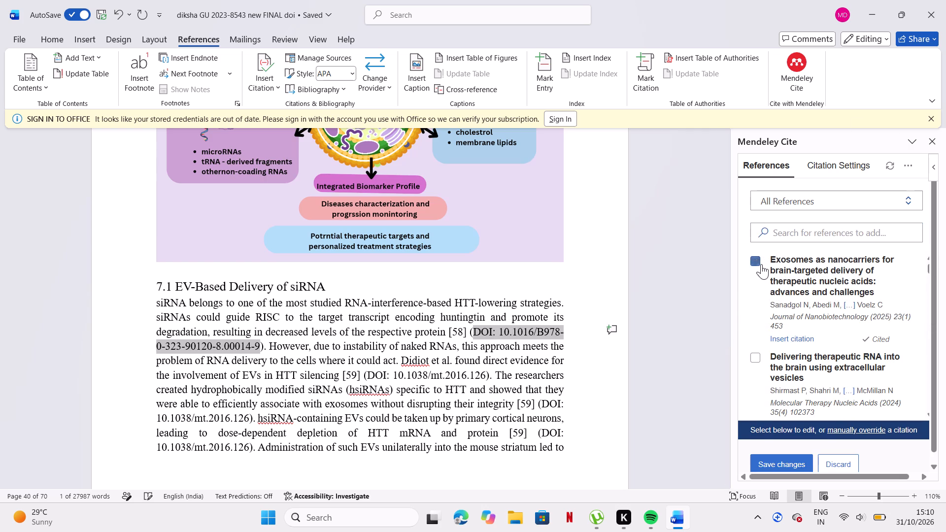
click(807, 235)
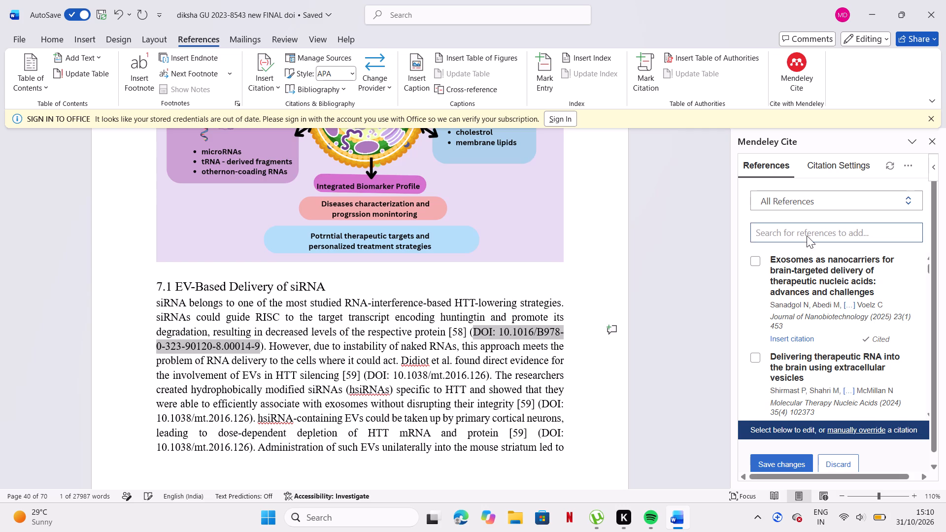
key(ctrl+v)
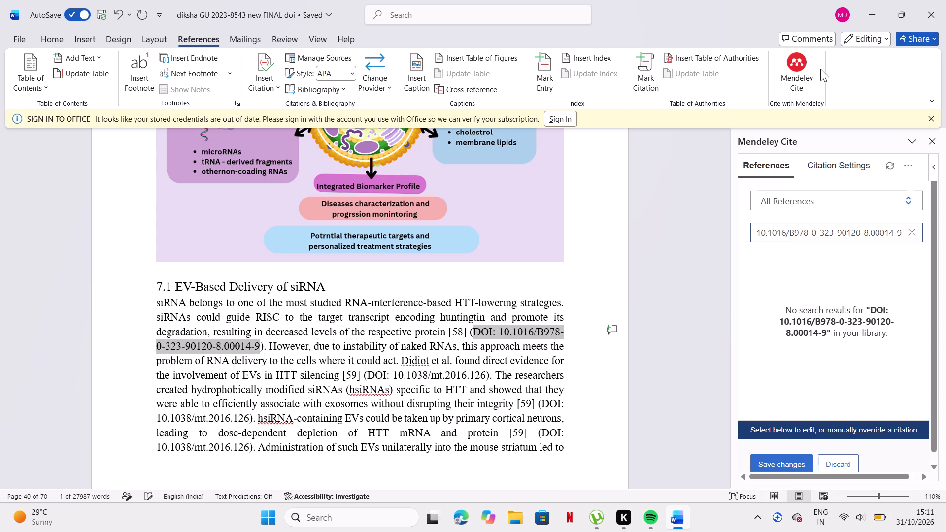
Switch to Mendeley Reference Manager and start adding a reference manually.
click(390, 527)
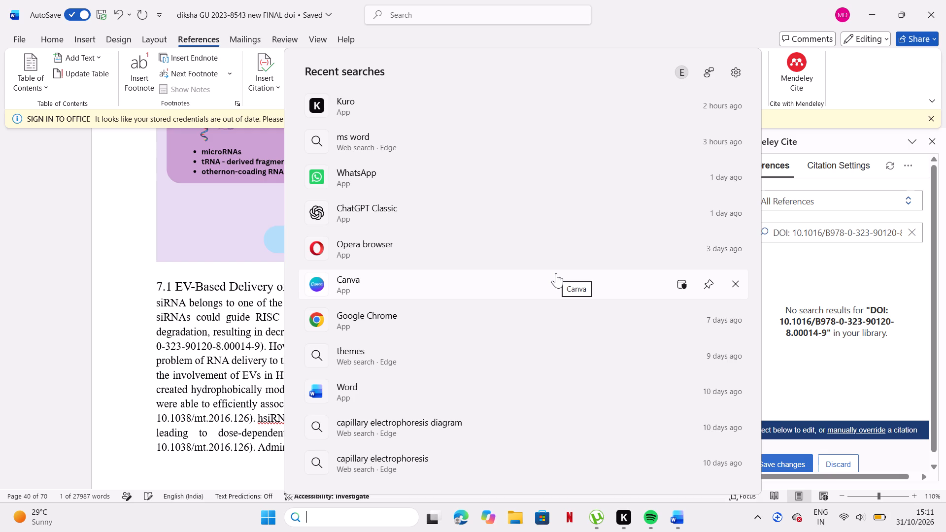
scroll(446, 314, up, 1)
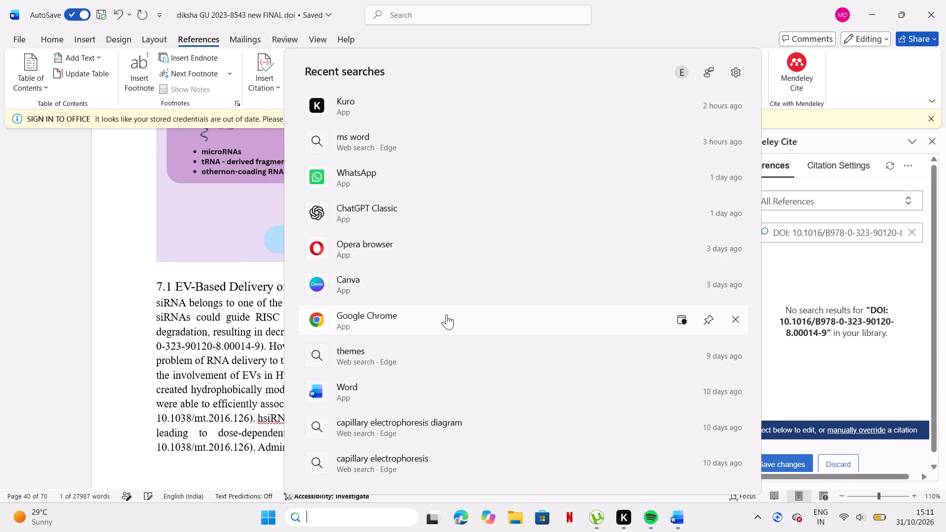
scroll(446, 314, up, 1)
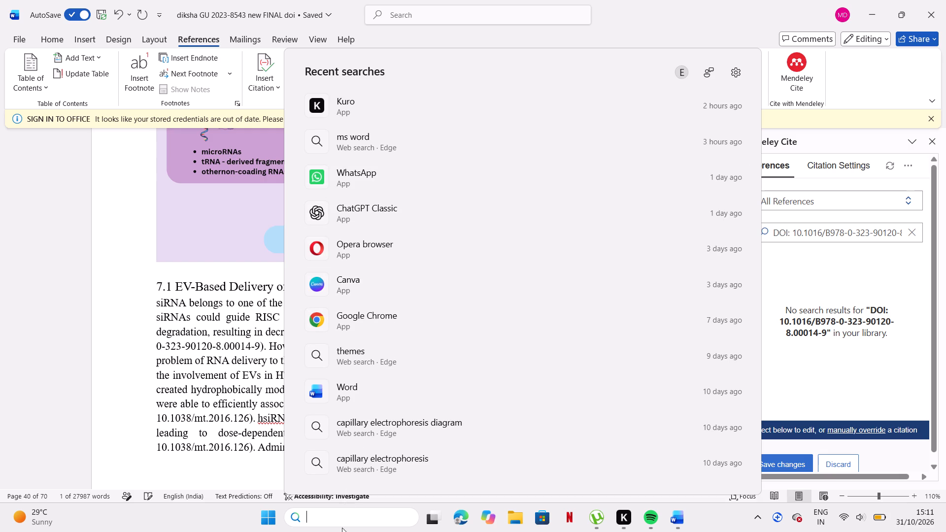
click(342, 525)
text(me)
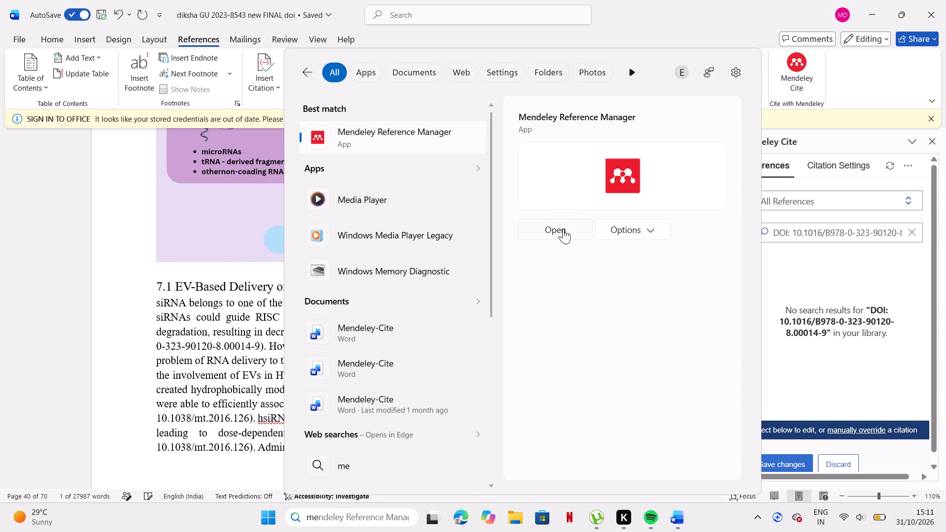
click(565, 230)
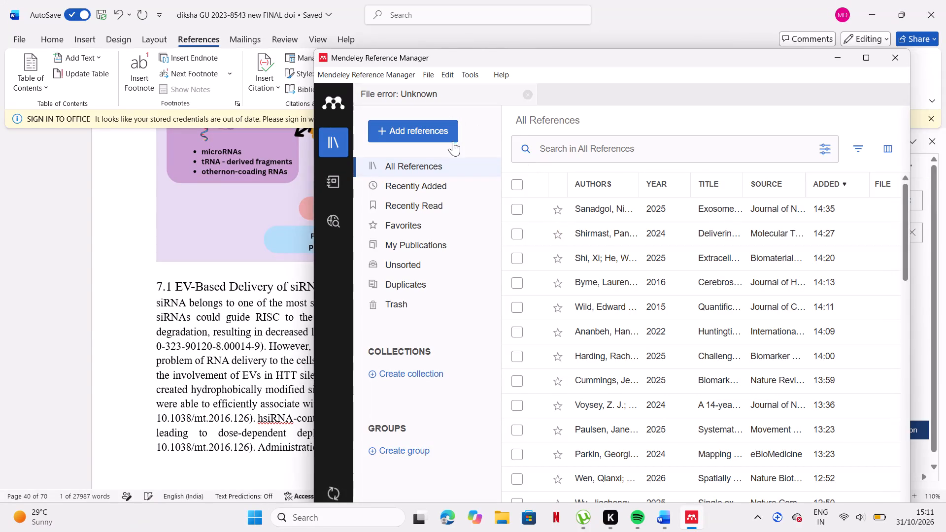
click(453, 135)
click(459, 311)
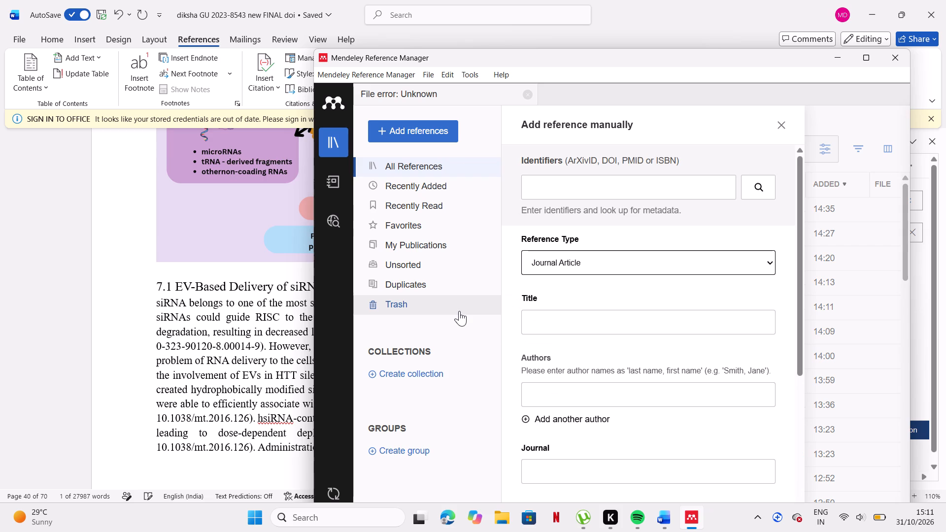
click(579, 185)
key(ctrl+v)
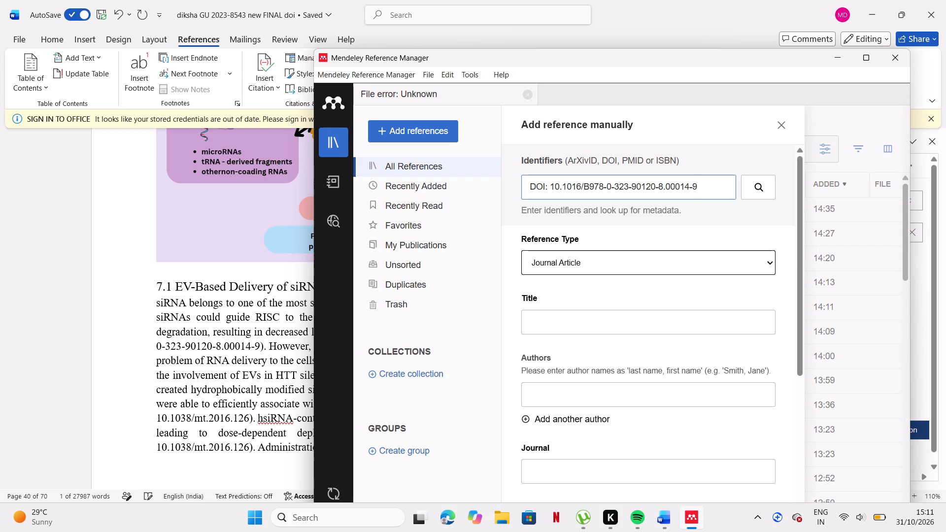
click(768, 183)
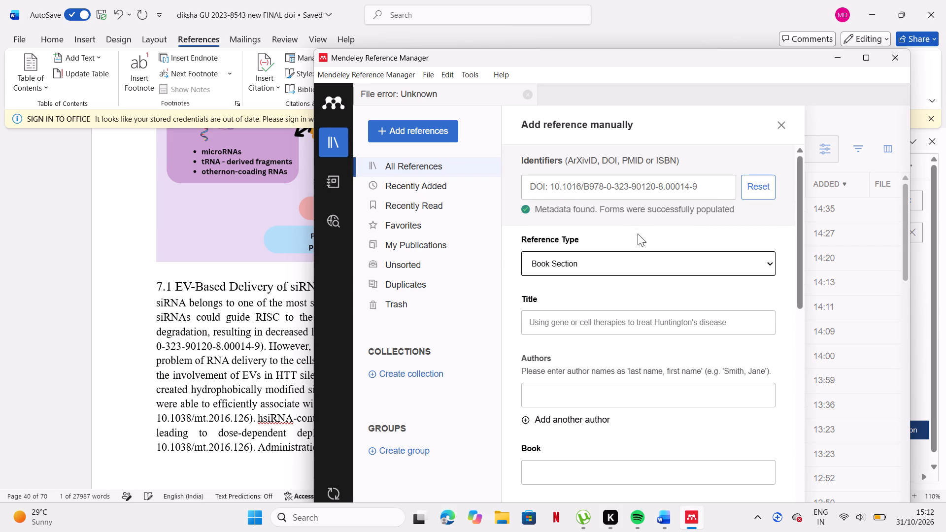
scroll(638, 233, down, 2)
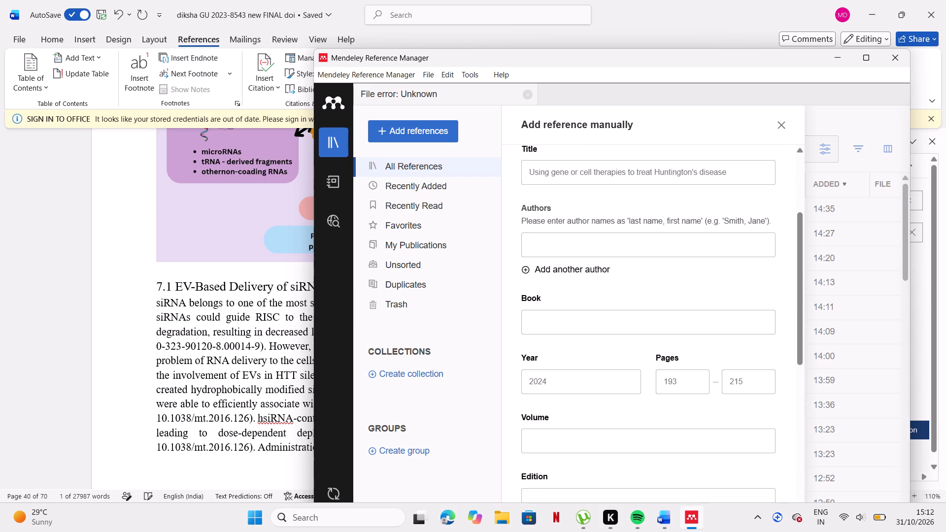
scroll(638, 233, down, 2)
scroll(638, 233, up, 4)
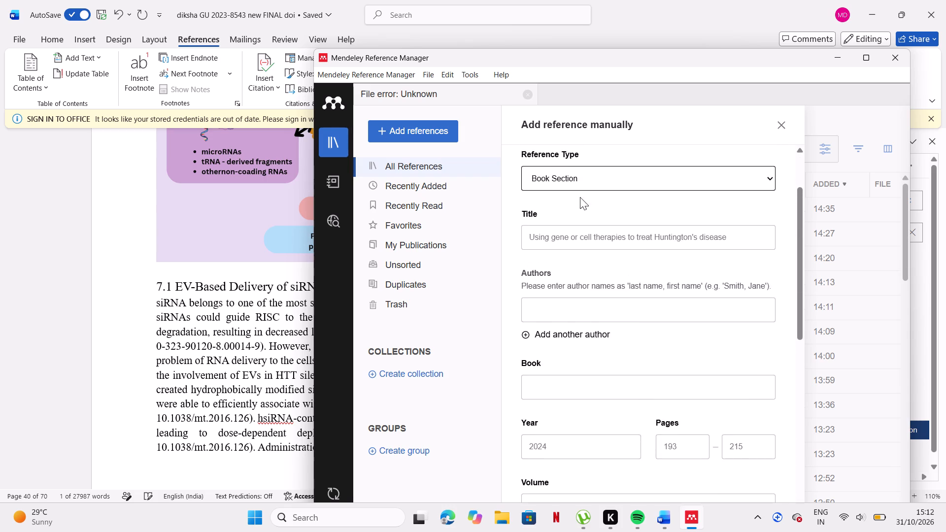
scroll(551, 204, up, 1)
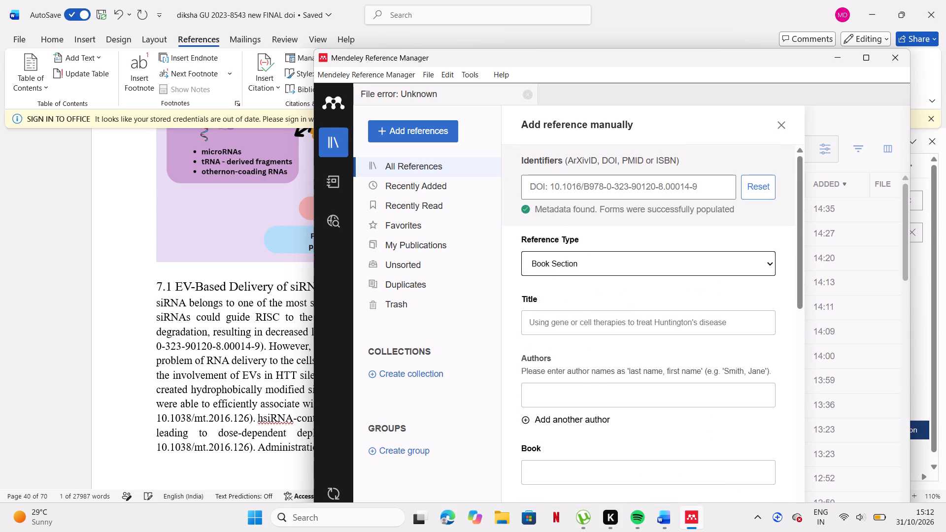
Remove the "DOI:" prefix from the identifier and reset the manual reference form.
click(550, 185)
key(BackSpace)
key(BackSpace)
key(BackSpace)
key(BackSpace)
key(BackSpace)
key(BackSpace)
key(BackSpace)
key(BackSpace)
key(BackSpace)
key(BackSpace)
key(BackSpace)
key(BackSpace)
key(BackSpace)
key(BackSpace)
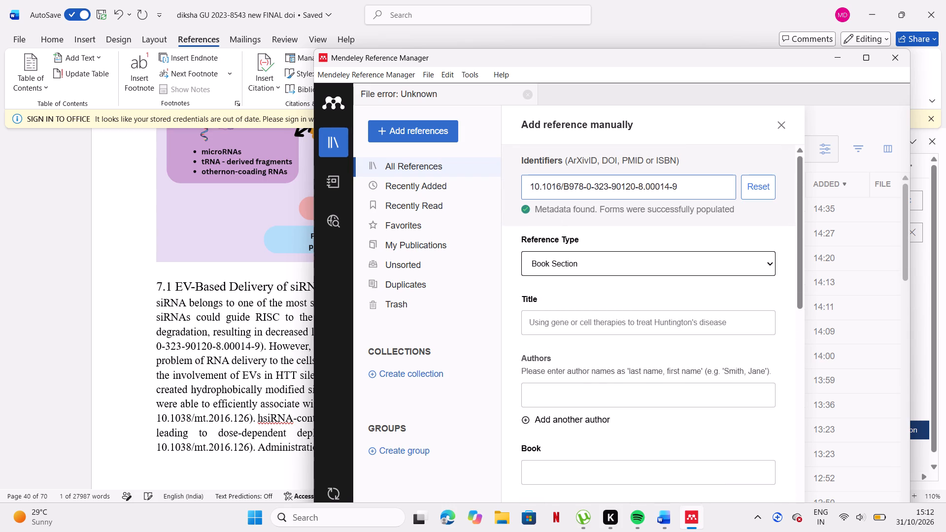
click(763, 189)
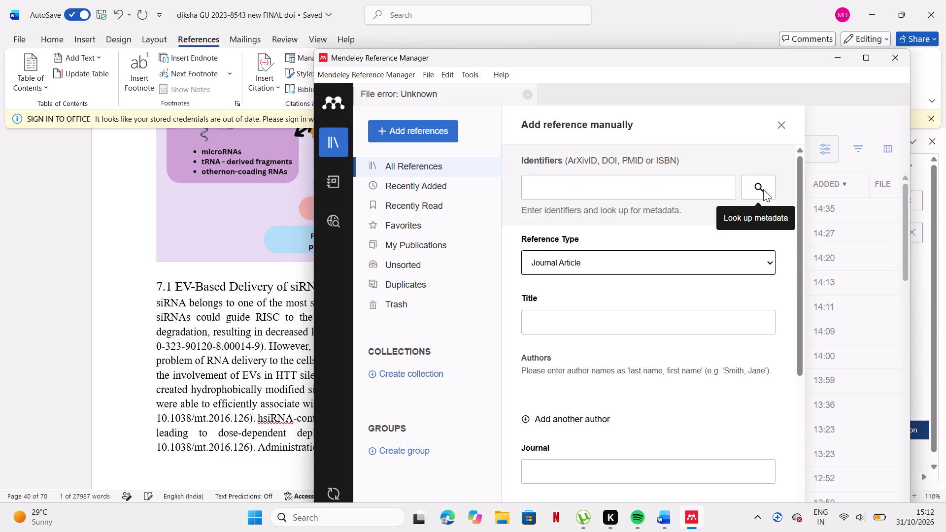
click(697, 188)
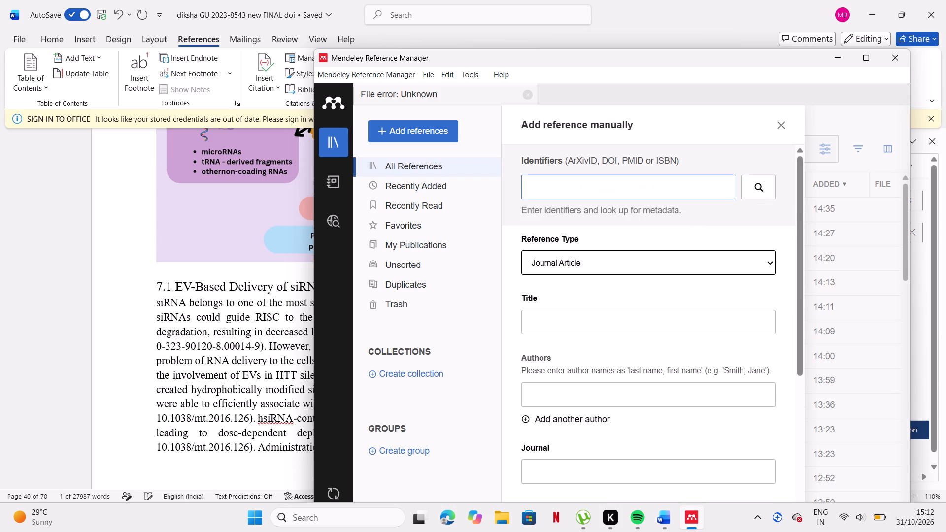
key(ctrl+v)
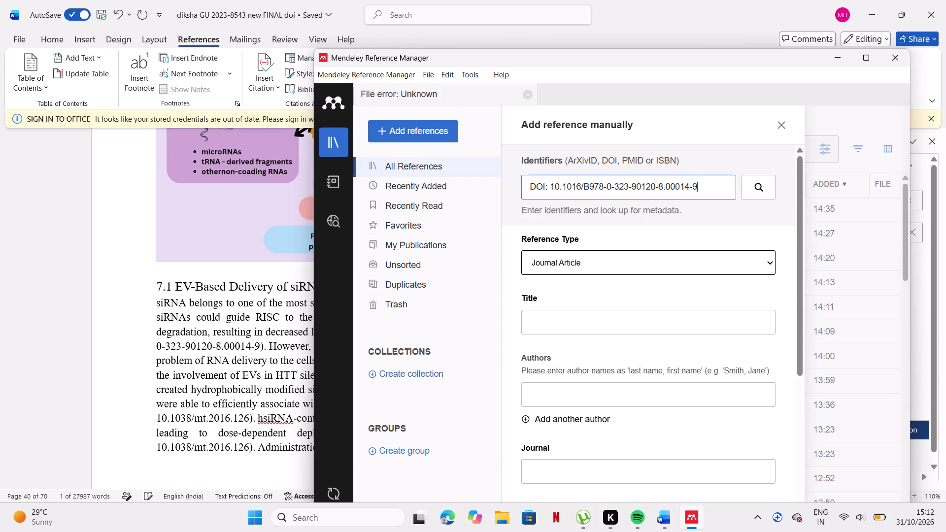
click(552, 182)
key(BackSpace)
key(BackSpace)
key(BackSpace)
key(BackSpace)
key(BackSpace)
key(BackSpace)
key(BackSpace)
key(BackSpace)
key(BackSpace)
key(BackSpace)
key(BackSpace)
key(BackSpace)
key(BackSpace)
key(BackSpace)
key(Return)
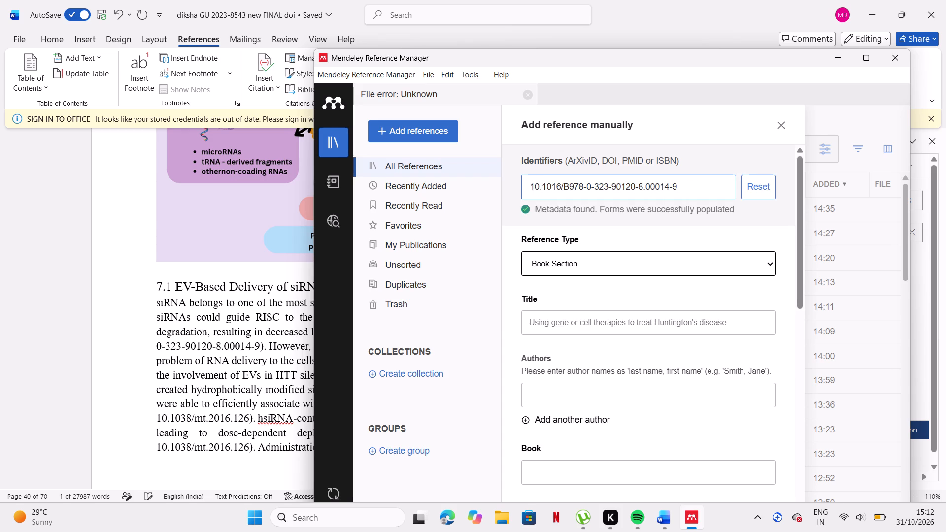
click(264, 199)
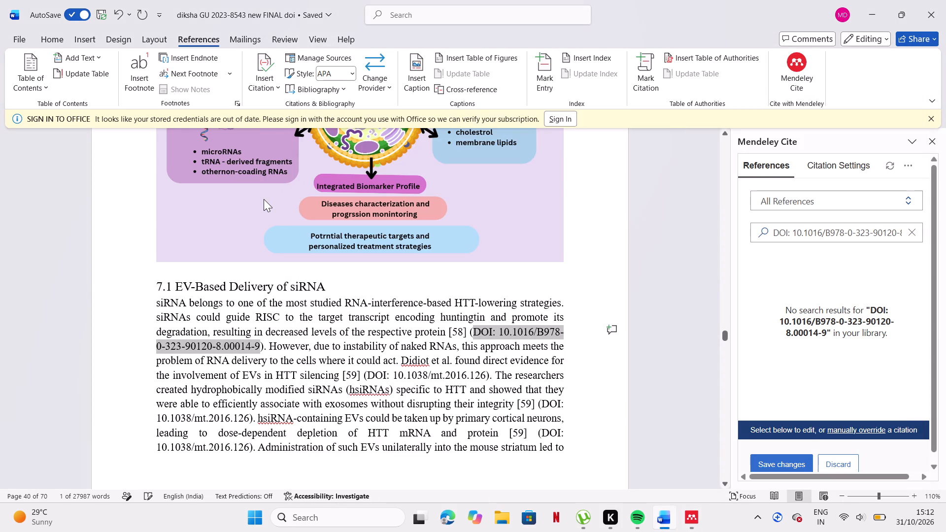
click(499, 331)
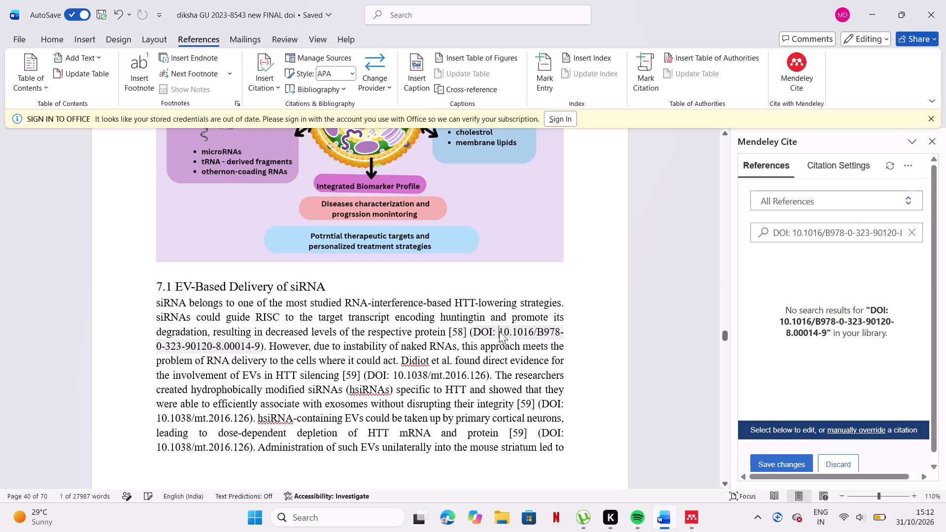
click(499, 331)
drag(499, 331, 320, 332)
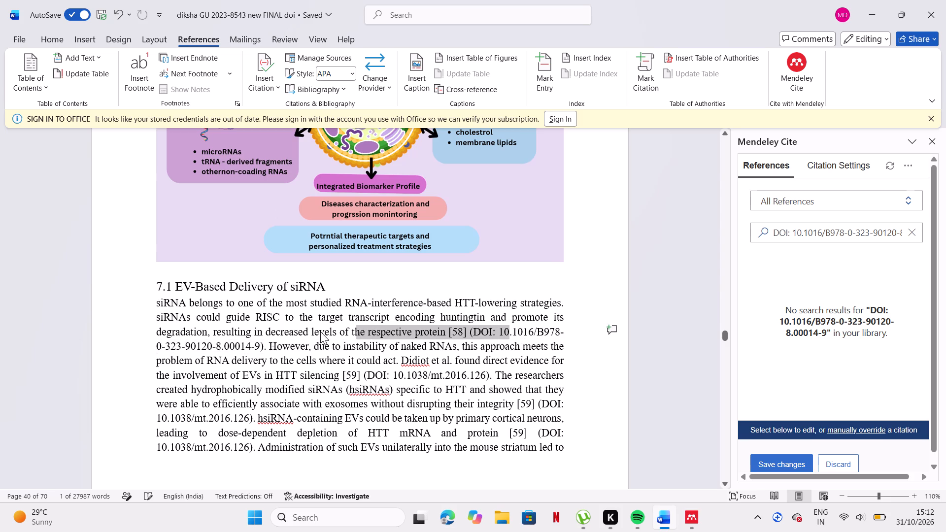
drag(320, 332, 259, 345)
key(ctrl+c)
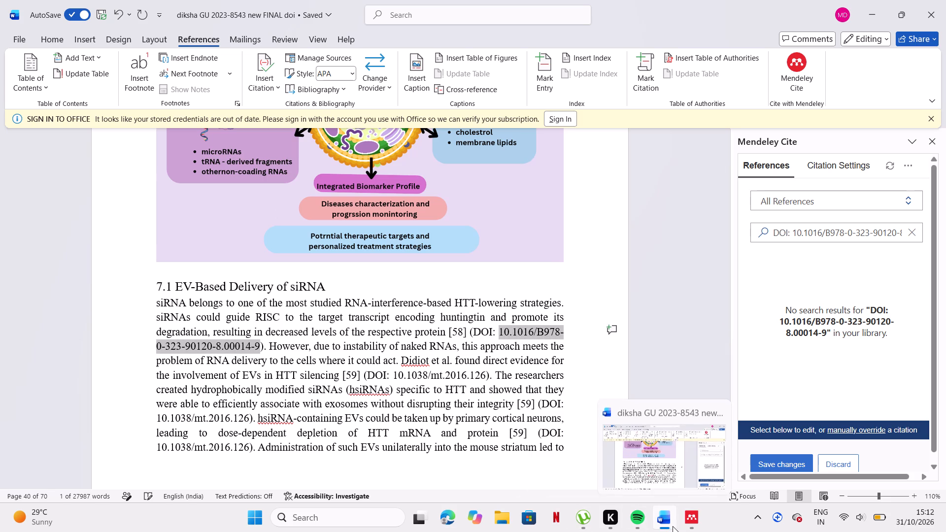
click(690, 527)
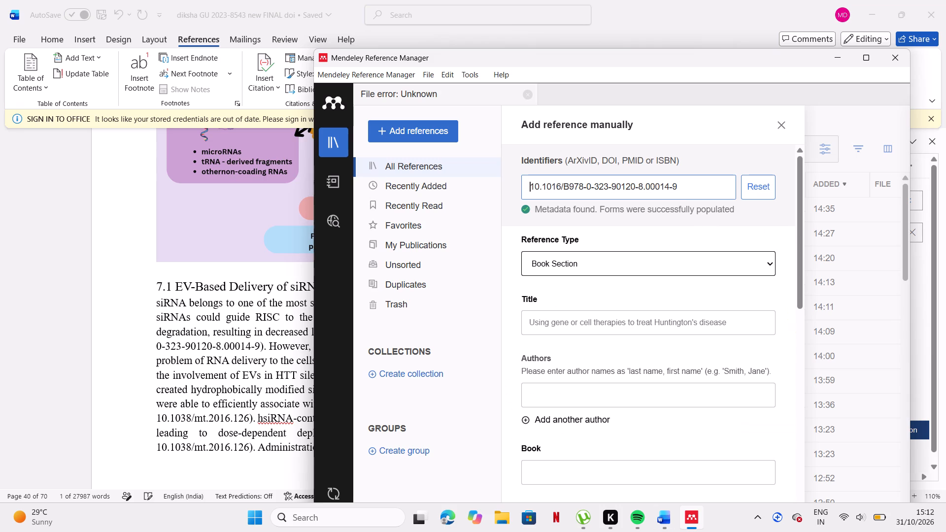
click(704, 185)
double_click(704, 185)
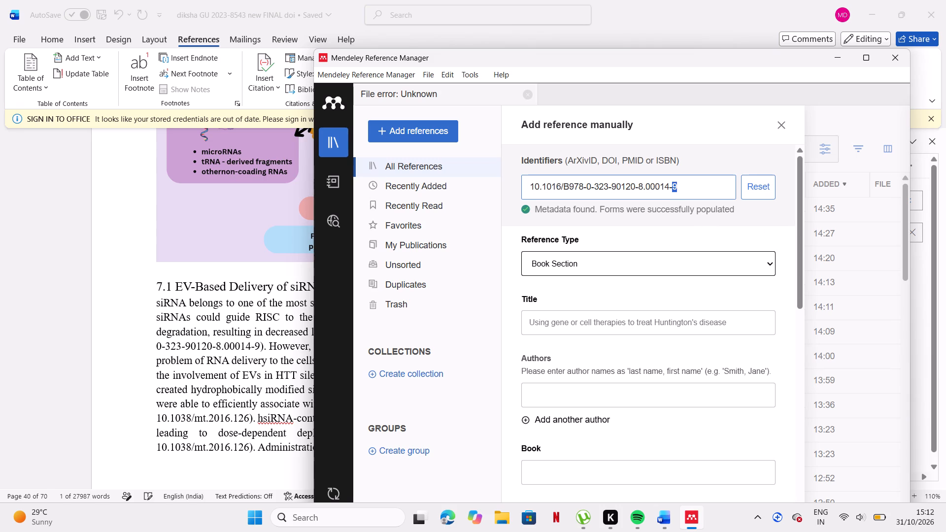
double_click(704, 185)
drag(704, 185, 571, 177)
drag(530, 184, 712, 185)
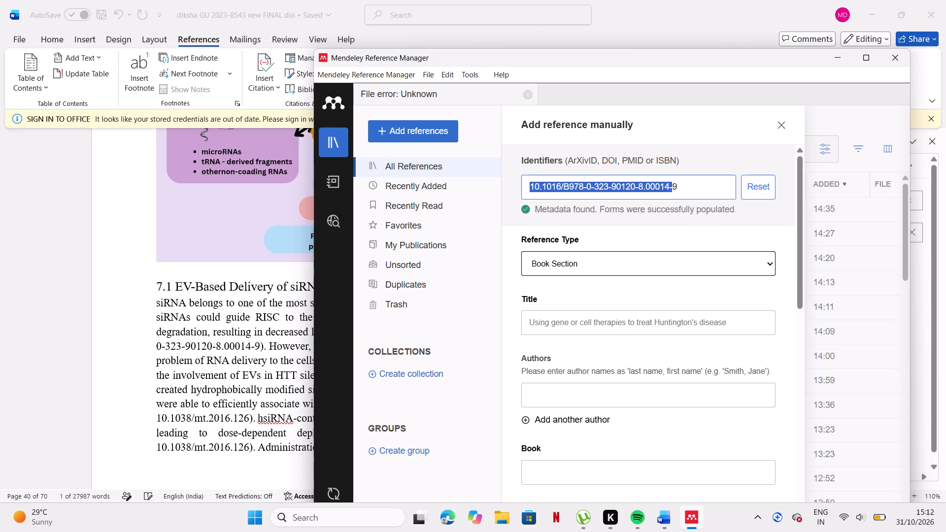
key(BackSpace)
key(ctrl+v)
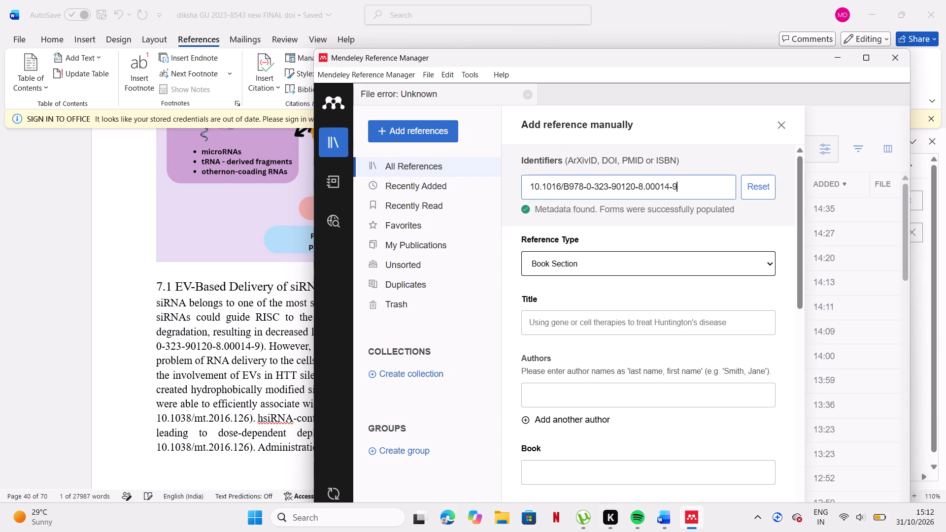
key(Return)
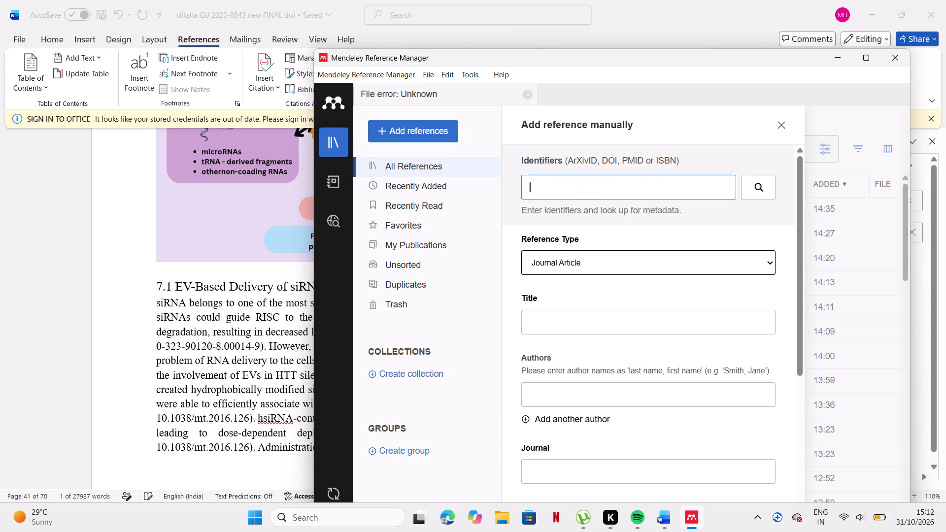
click(712, 185)
key(ctrl+v)
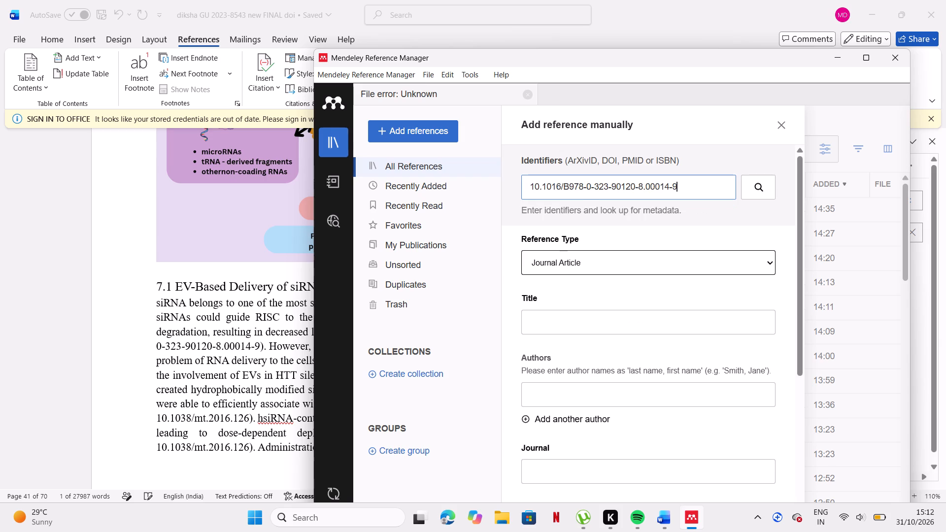
click(748, 189)
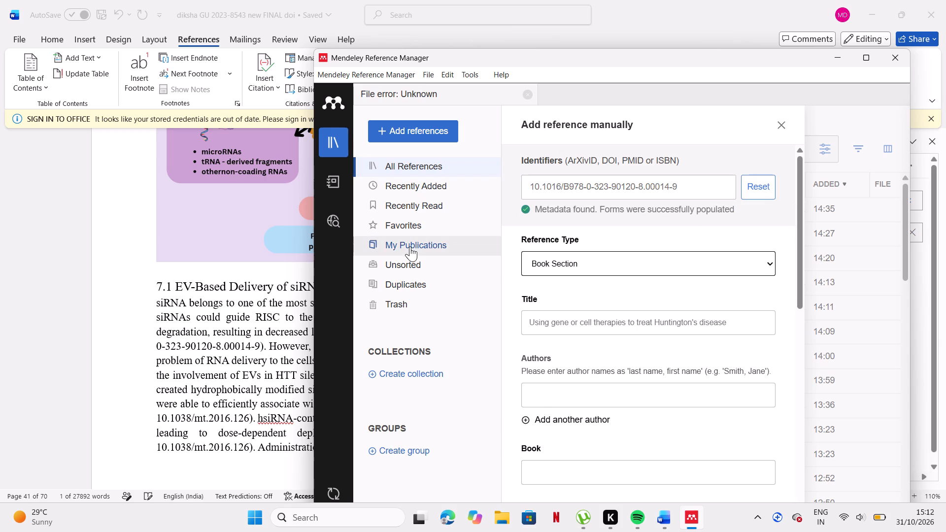
Switch back to Word and clear the DOI from the Mendeley Cite reference search.
click(266, 268)
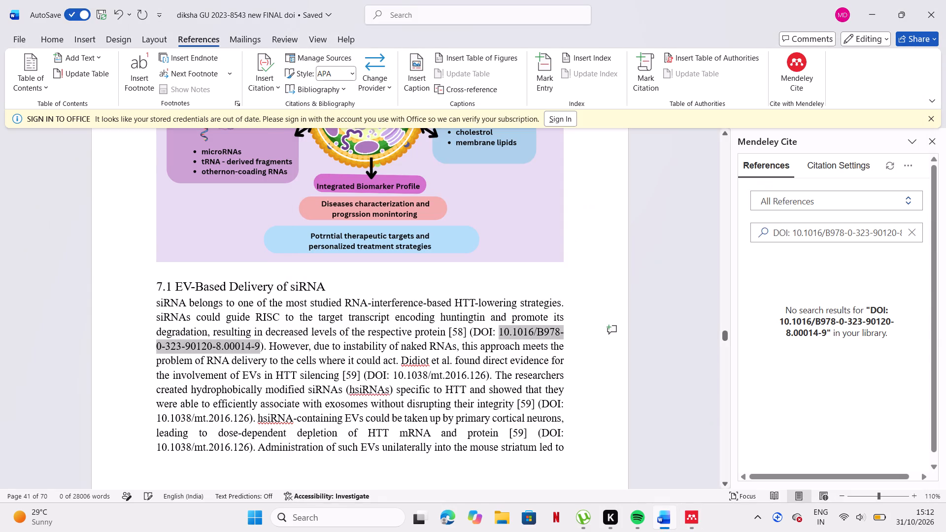
click(914, 231)
click(635, 277)
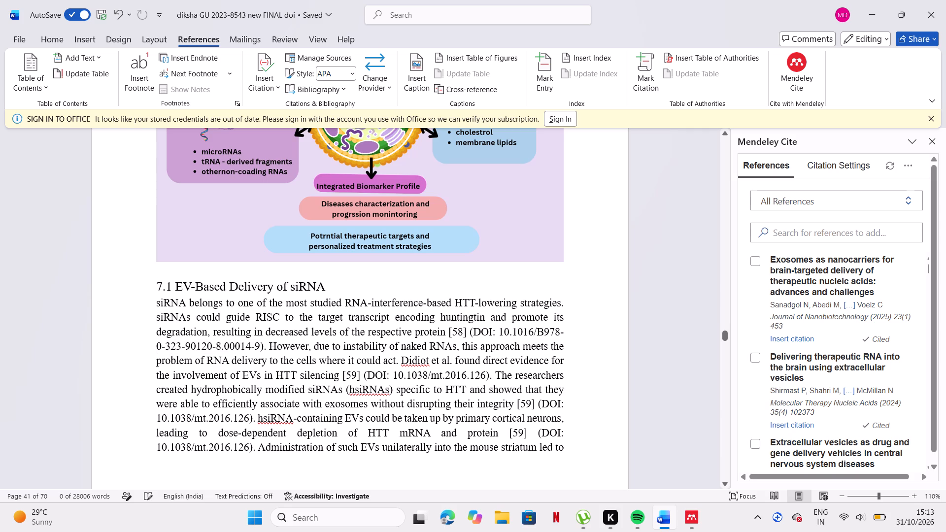
Look through sections 7.1 to 7.3 to examine the typed citation numbers and their DOIs.
scroll(562, 314, up, 2)
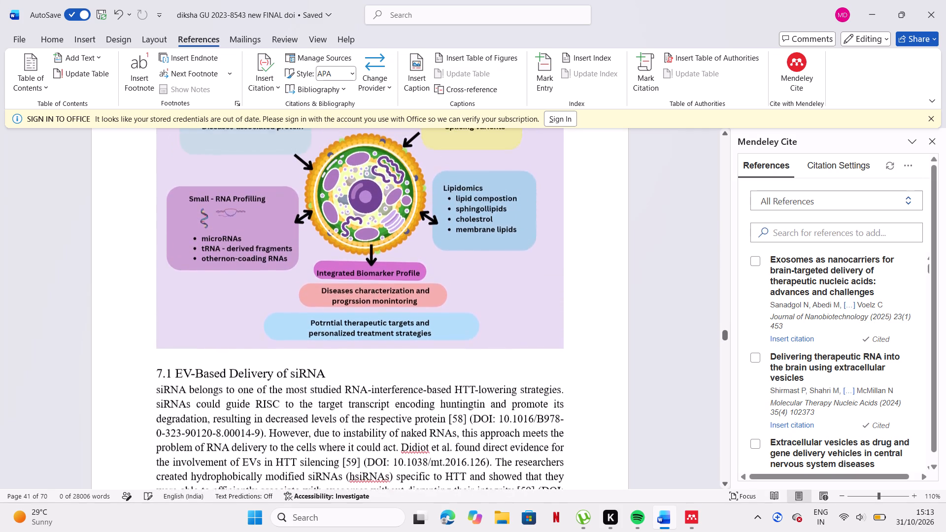
scroll(562, 314, up, 2)
scroll(562, 314, down, 1)
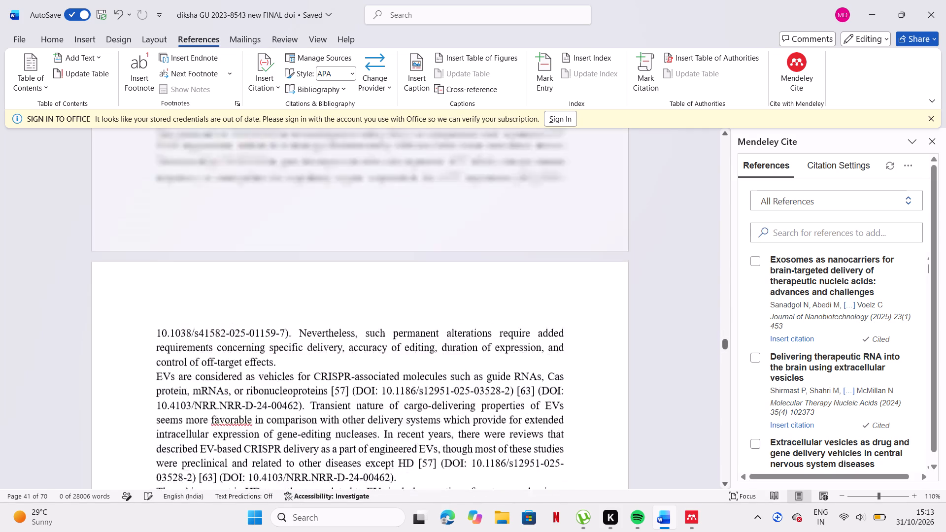
scroll(562, 314, down, 1)
scroll(562, 314, up, 7)
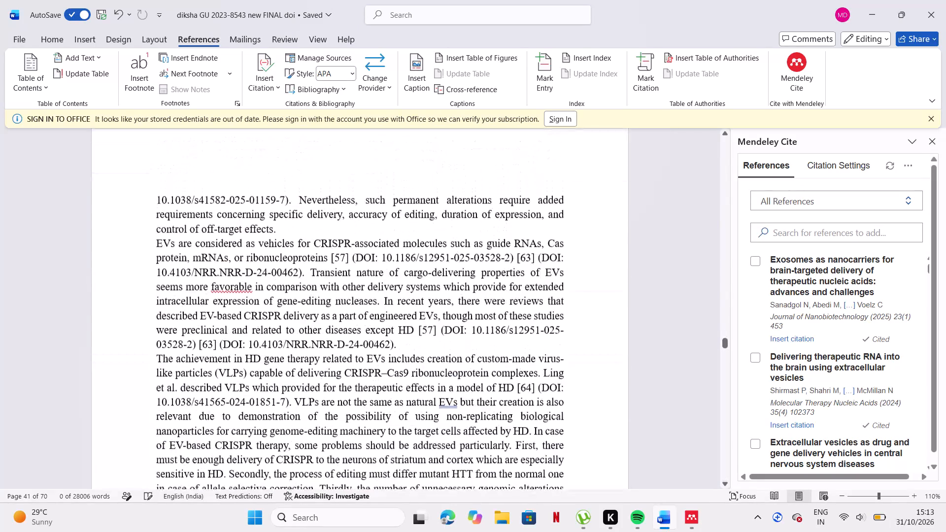
scroll(562, 314, up, 3)
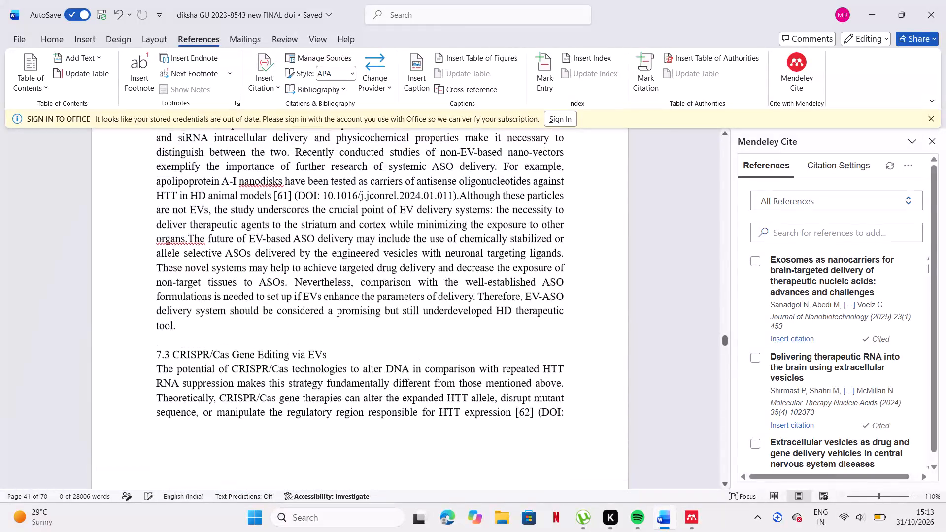
scroll(562, 314, up, 2)
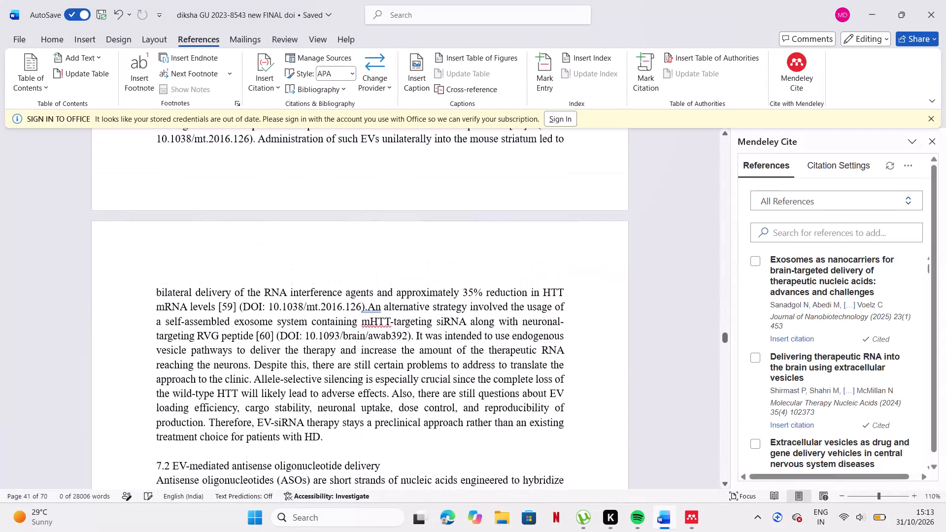
scroll(562, 314, down, 1)
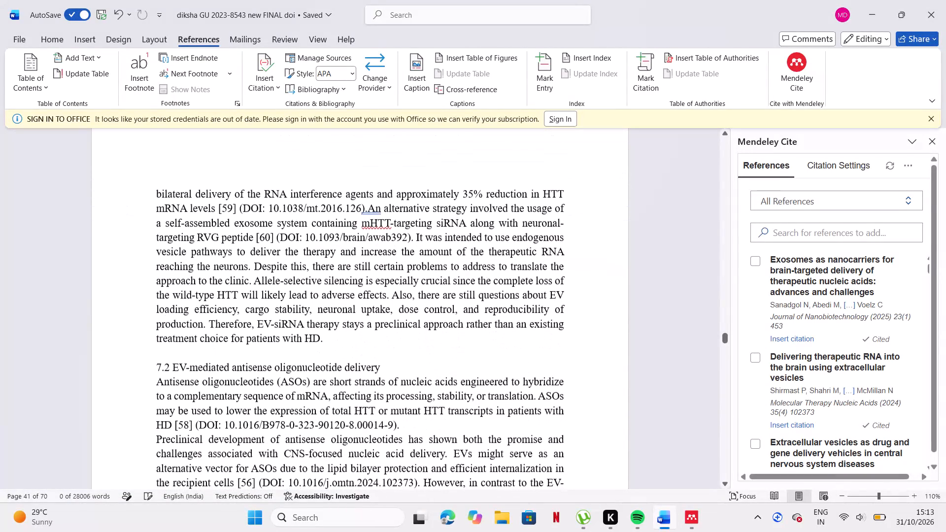
scroll(562, 314, up, 2)
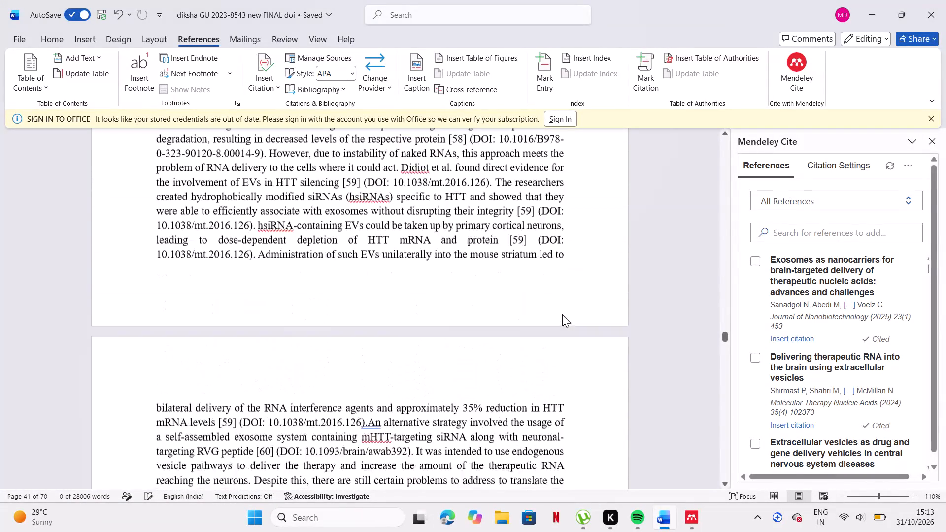
scroll(562, 314, up, 1)
scroll(562, 314, down, 1)
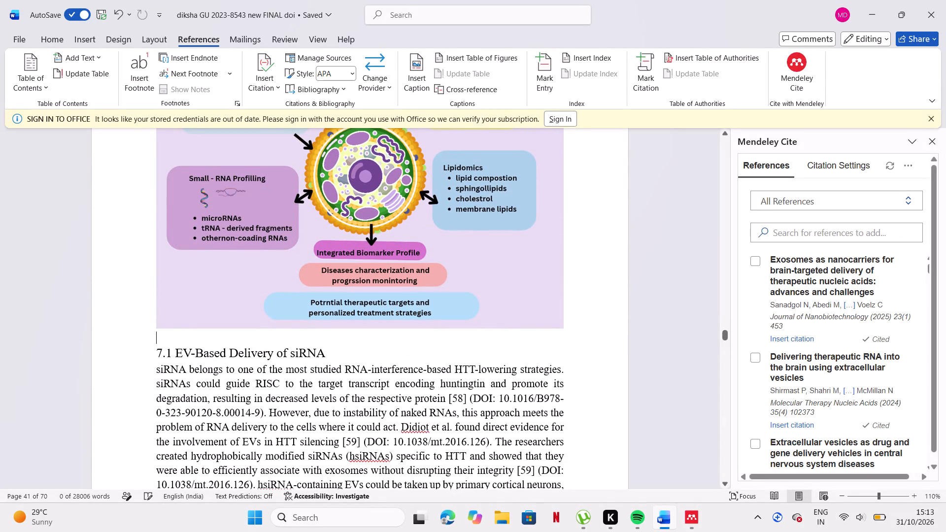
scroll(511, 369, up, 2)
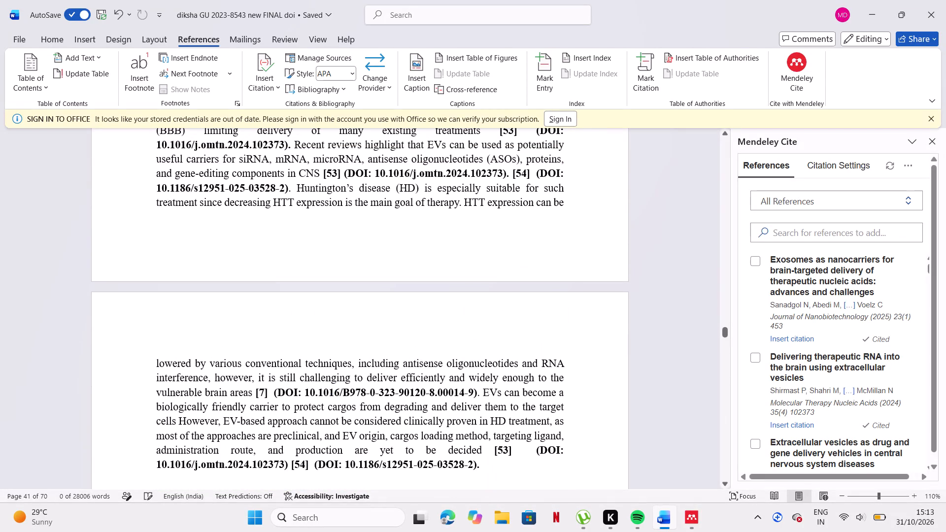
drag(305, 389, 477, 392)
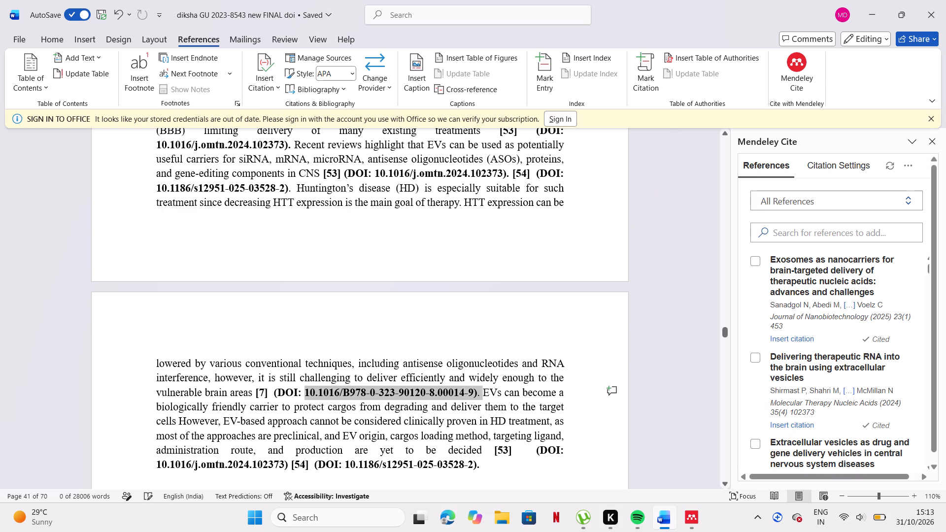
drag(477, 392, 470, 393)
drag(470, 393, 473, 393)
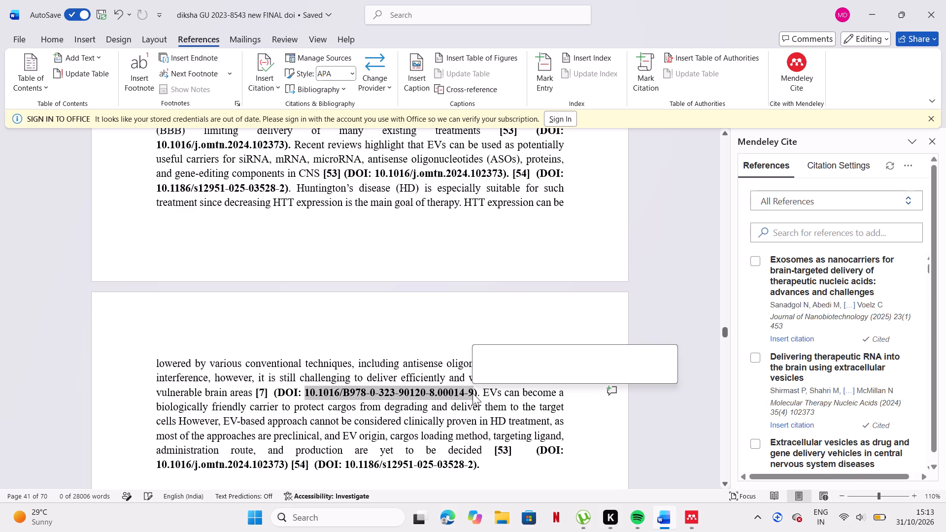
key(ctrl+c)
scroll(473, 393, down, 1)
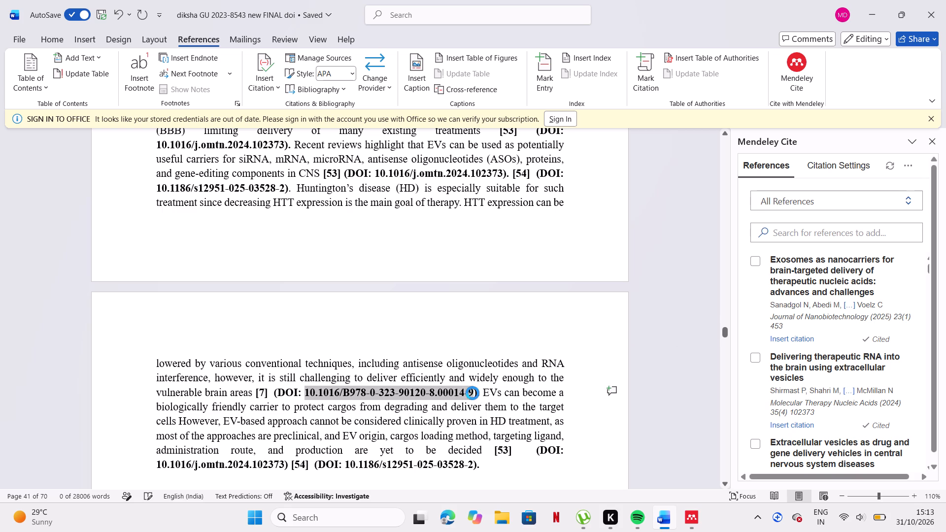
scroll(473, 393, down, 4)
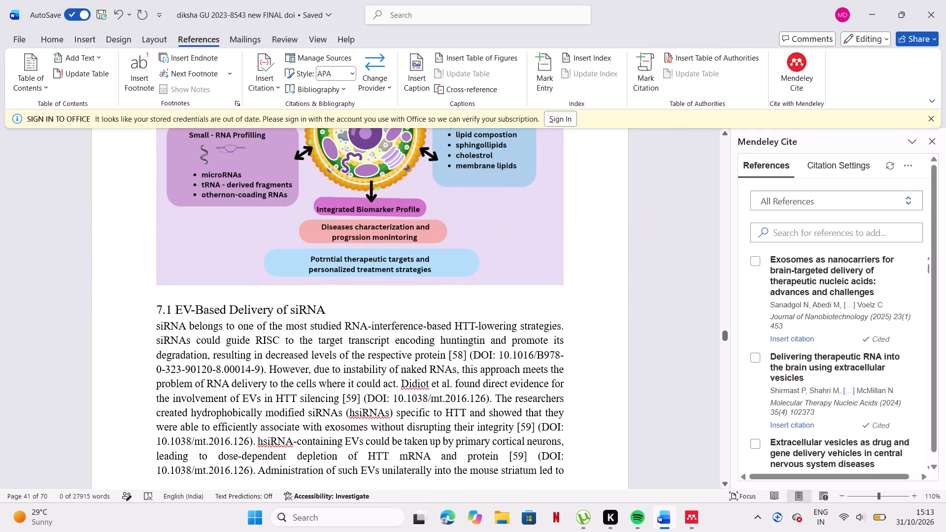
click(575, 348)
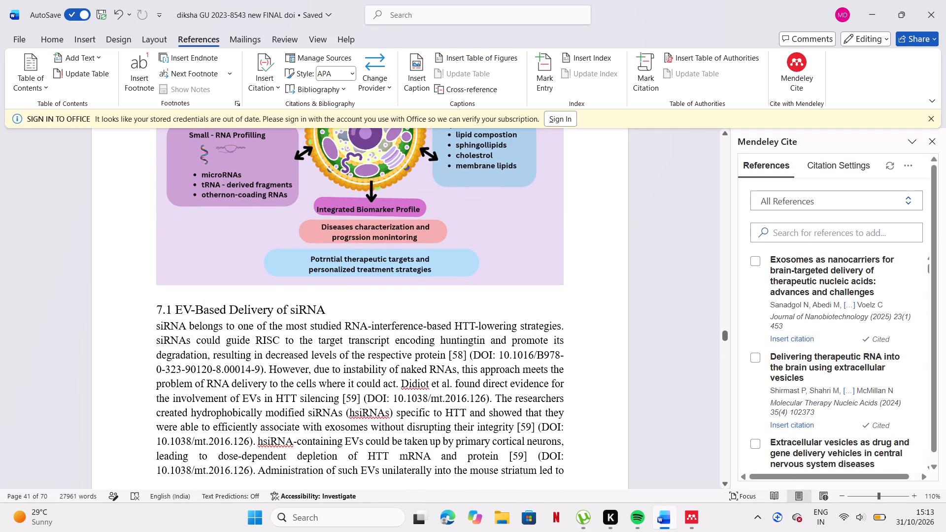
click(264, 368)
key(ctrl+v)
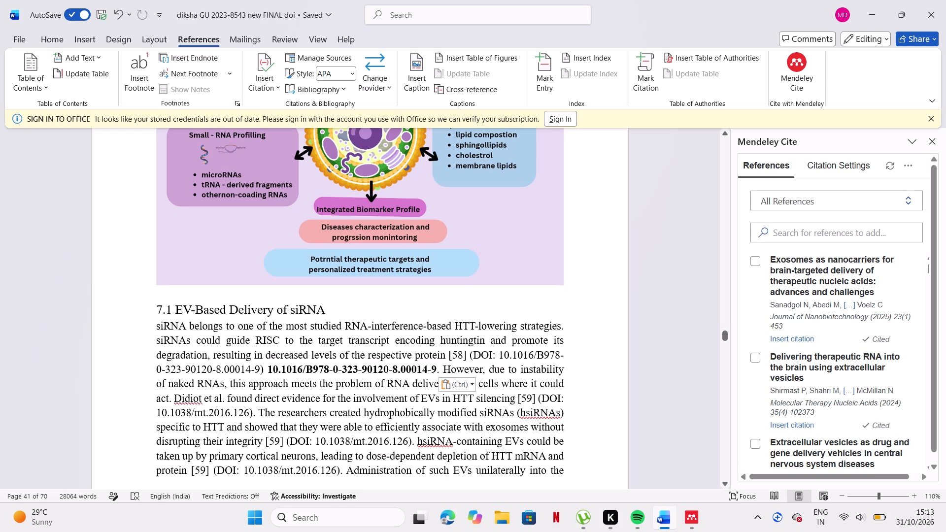
Replace [58] and its DOI text in section 7.1's first paragraph with citation [7] and its bracketed DOI copied from above Figure 4.
drag(448, 354, 439, 367)
key(BackSpace)
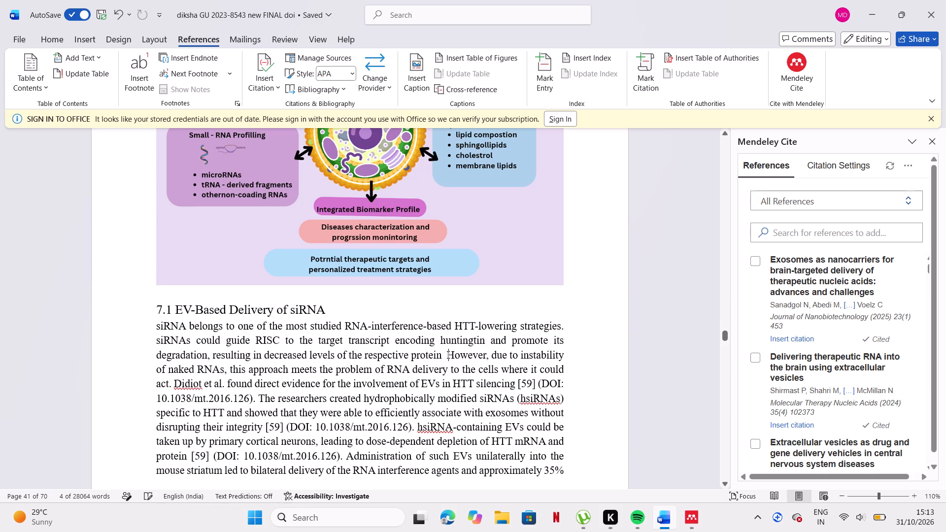
scroll(444, 302, up, 3)
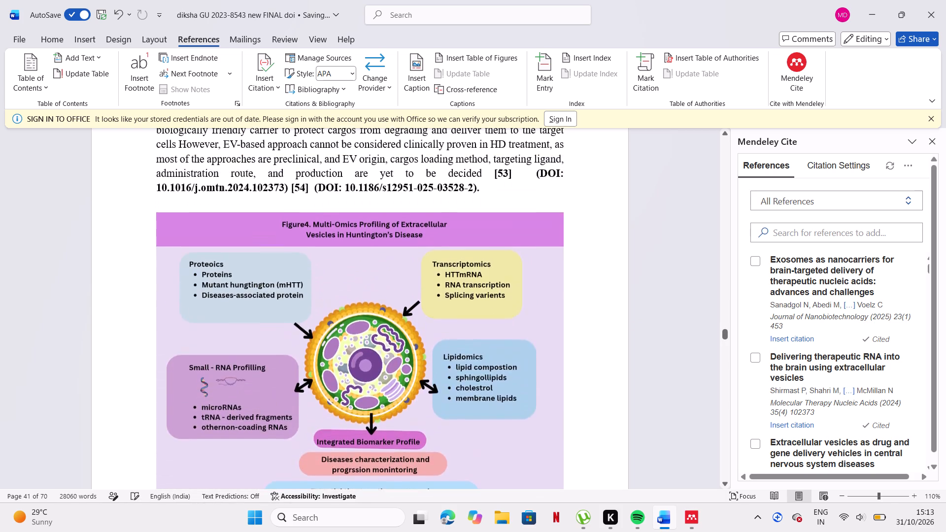
scroll(444, 302, up, 1)
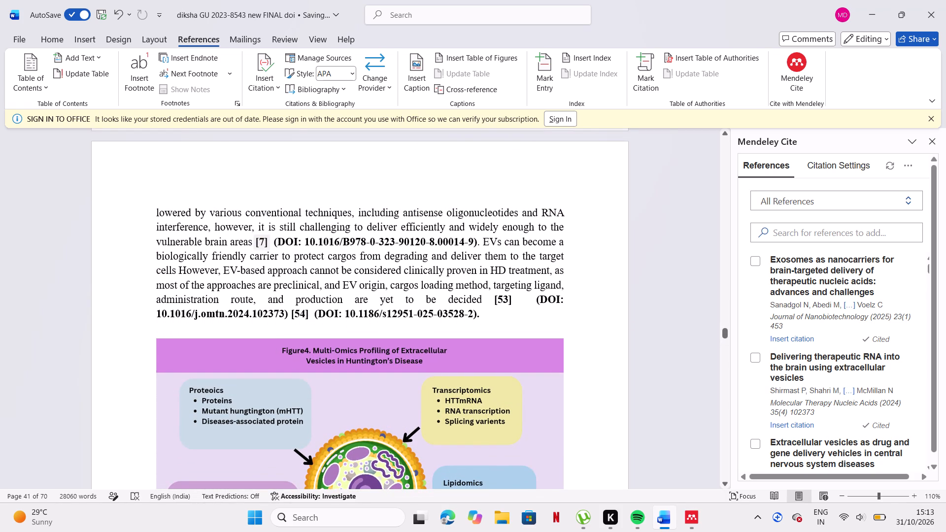
drag(255, 242, 454, 241)
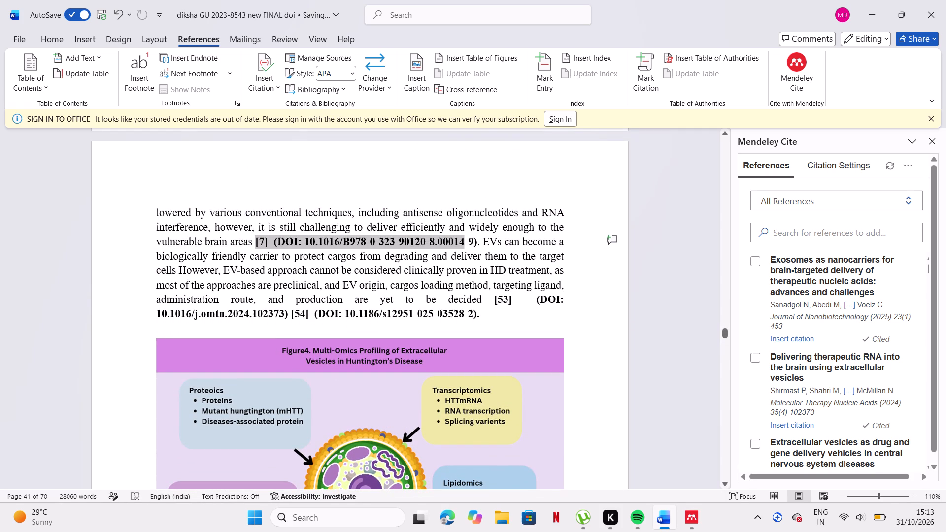
drag(454, 241, 473, 241)
drag(473, 241, 477, 244)
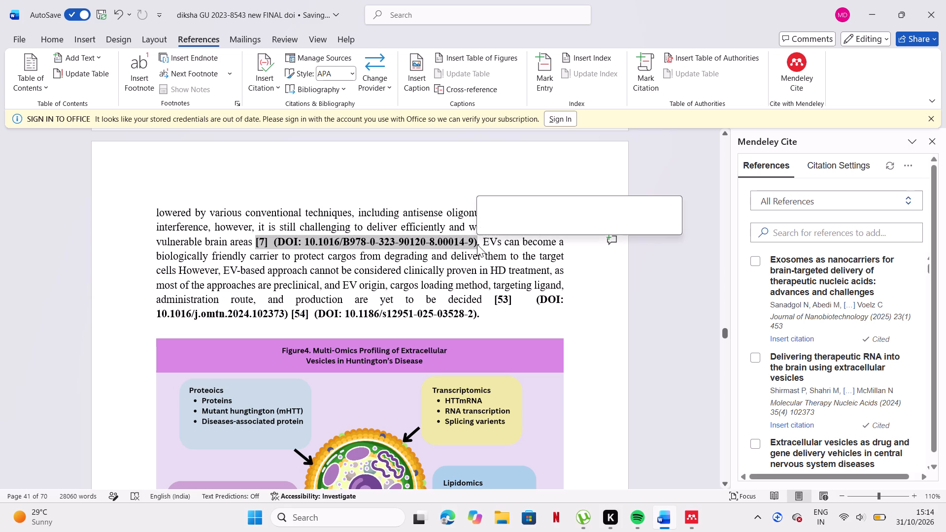
key(ctrl+c)
scroll(477, 244, down, 3)
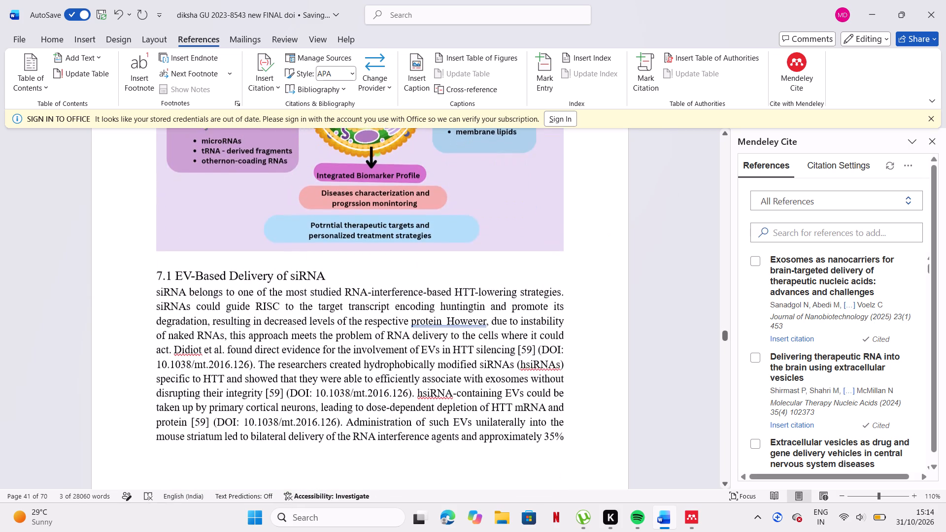
click(445, 322)
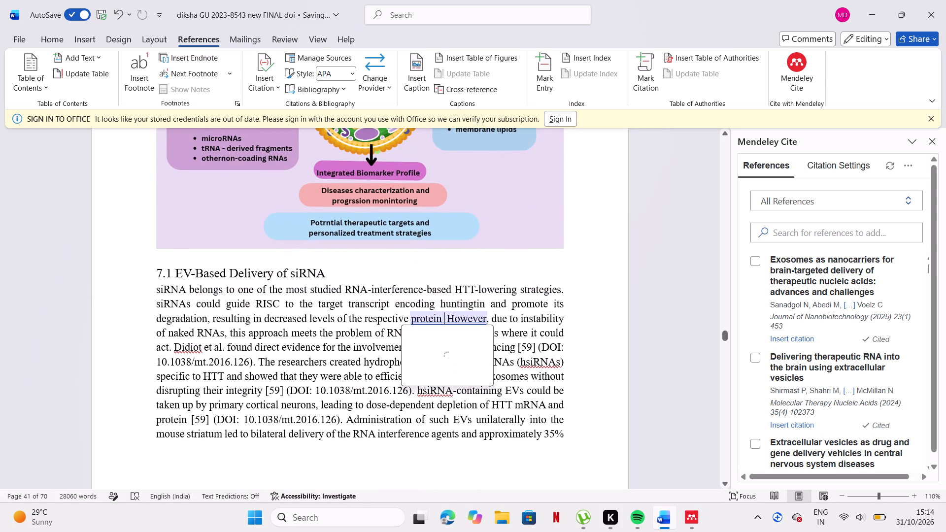
key(ctrl+v)
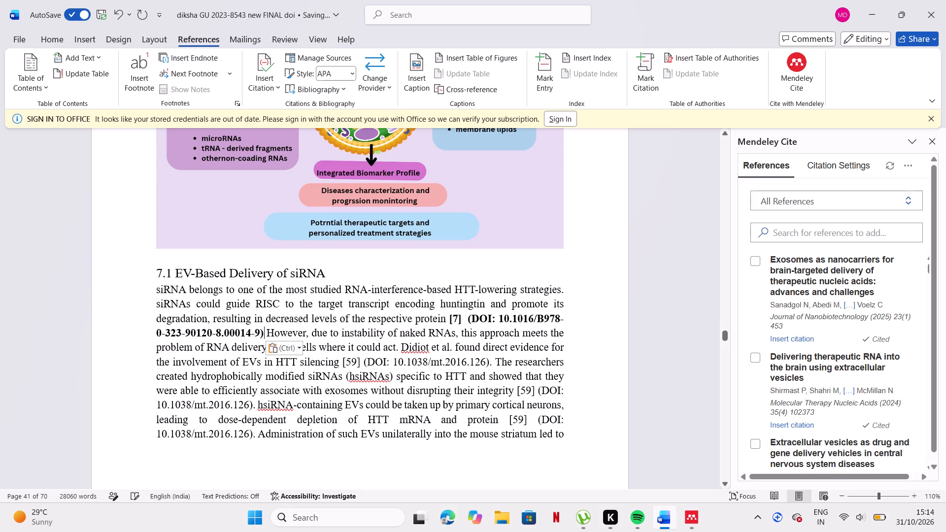
Copy the DOI 10.1038/mt.2016.126 beside citation [59] in section 7.1 and search the Mendeley Cite references for it.
scroll(458, 358, down, 1)
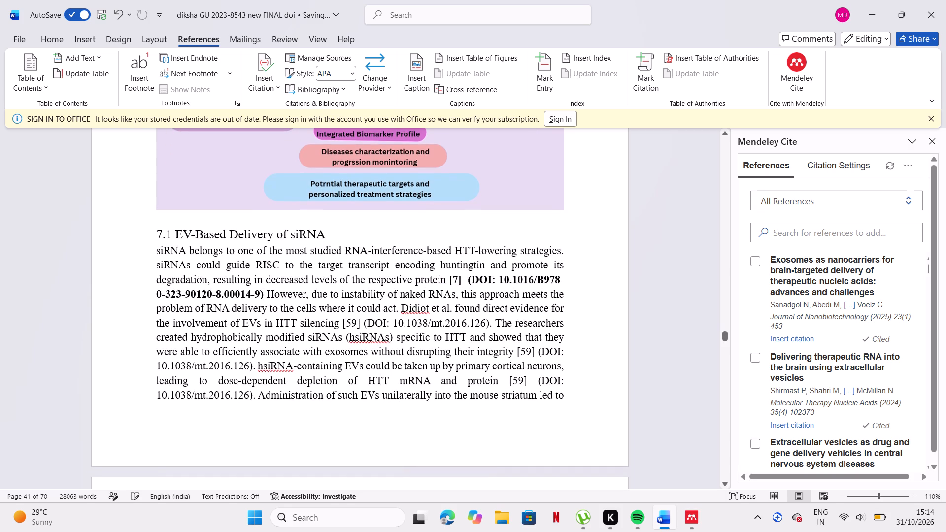
drag(388, 323, 471, 326)
click(471, 326)
drag(393, 324, 470, 324)
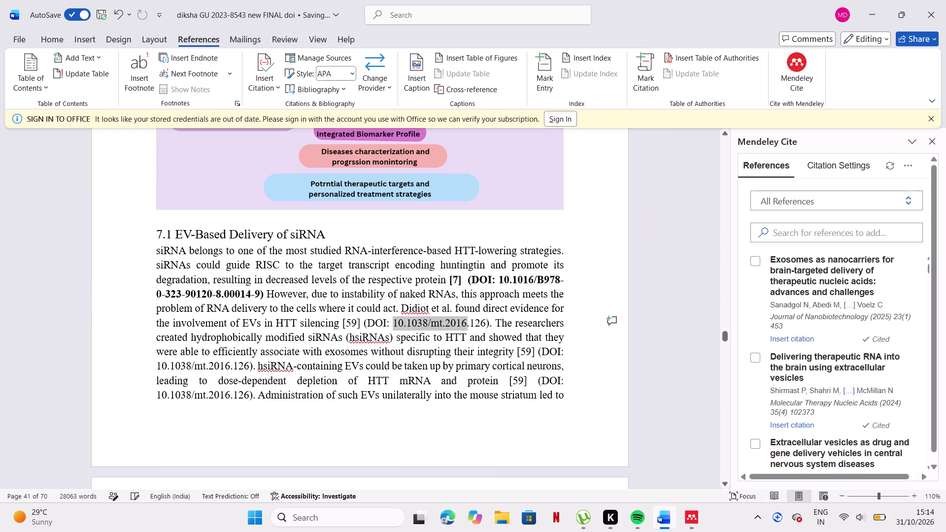
drag(470, 324, 484, 324)
key(ctrl+c)
click(885, 228)
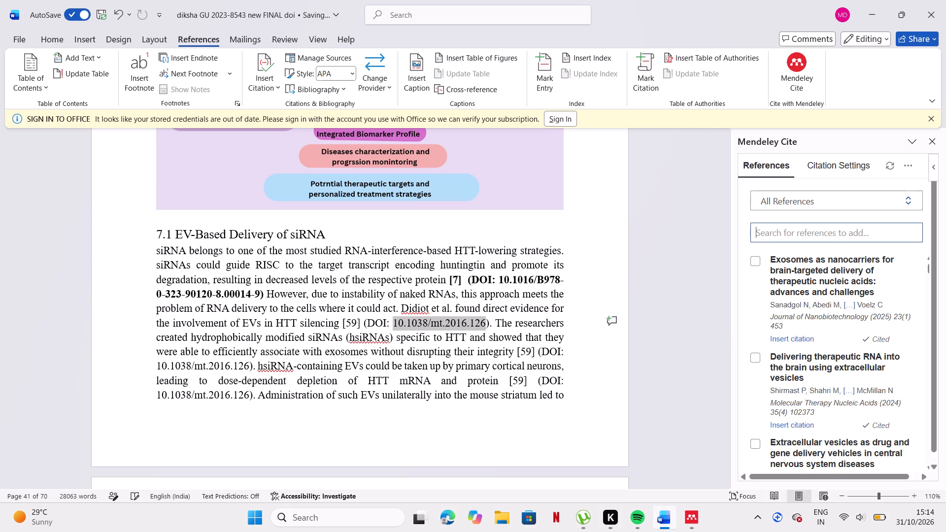
key(ctrl+v)
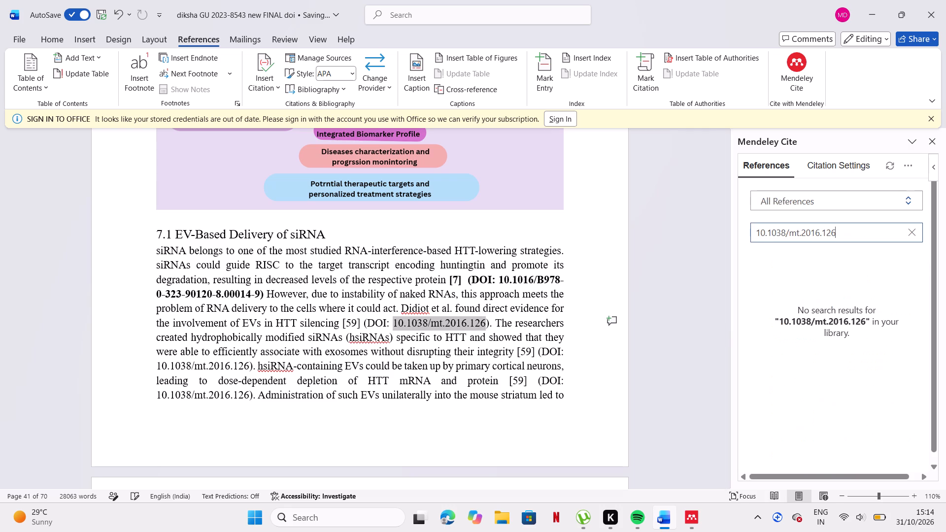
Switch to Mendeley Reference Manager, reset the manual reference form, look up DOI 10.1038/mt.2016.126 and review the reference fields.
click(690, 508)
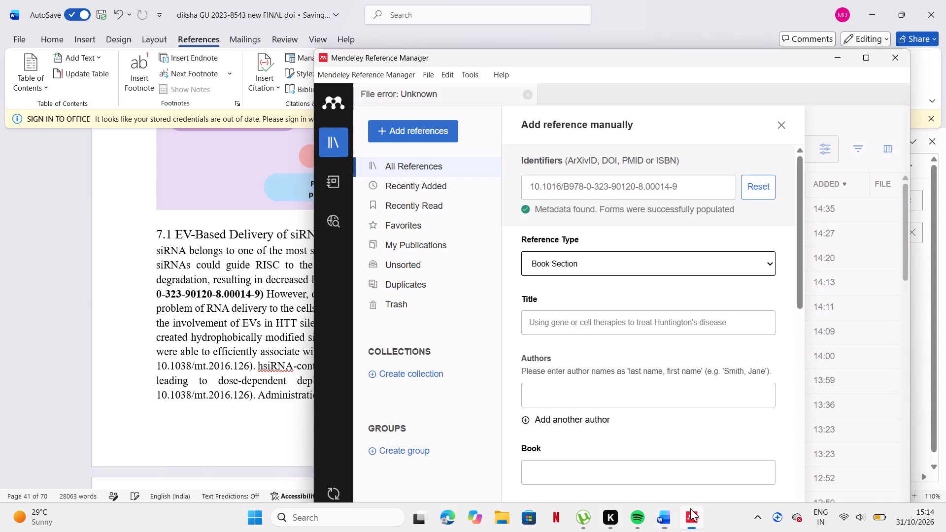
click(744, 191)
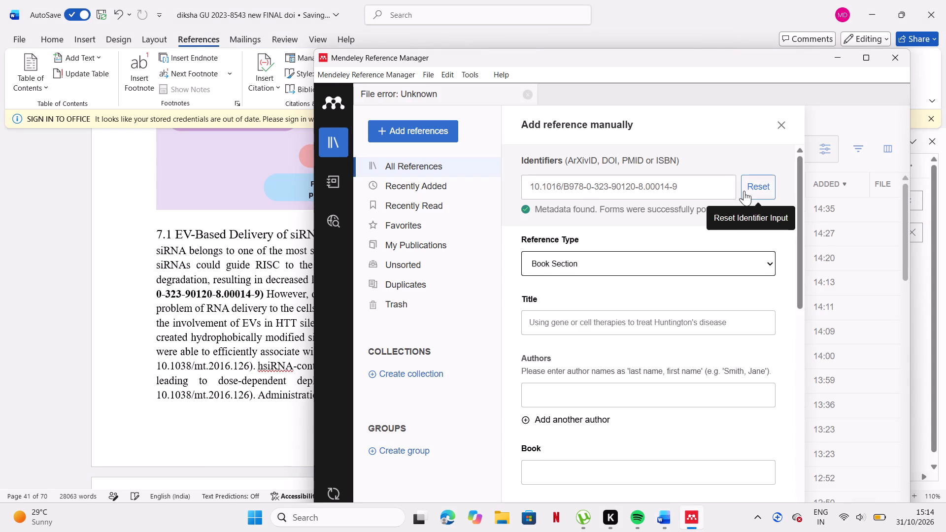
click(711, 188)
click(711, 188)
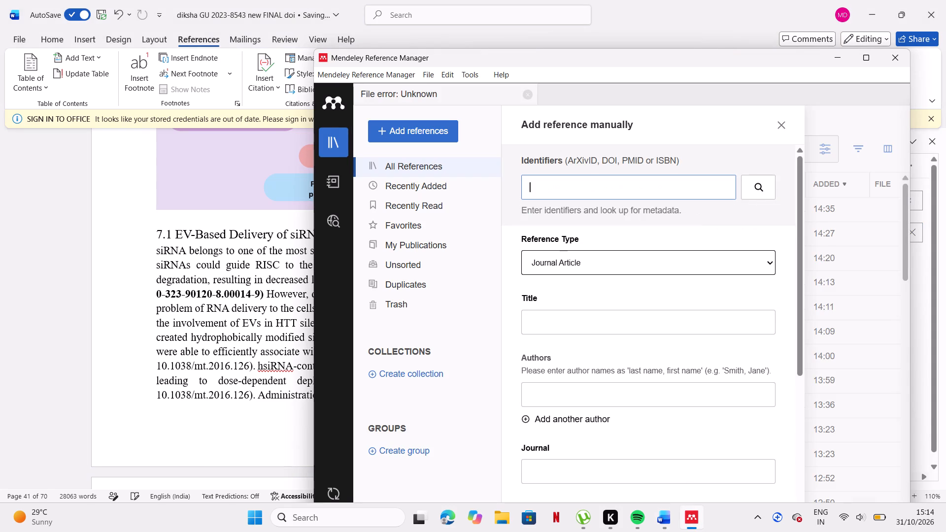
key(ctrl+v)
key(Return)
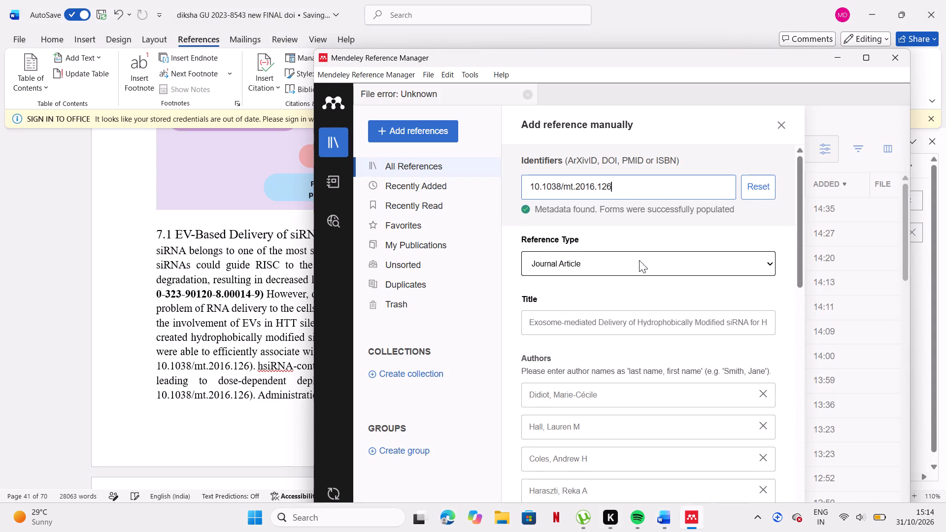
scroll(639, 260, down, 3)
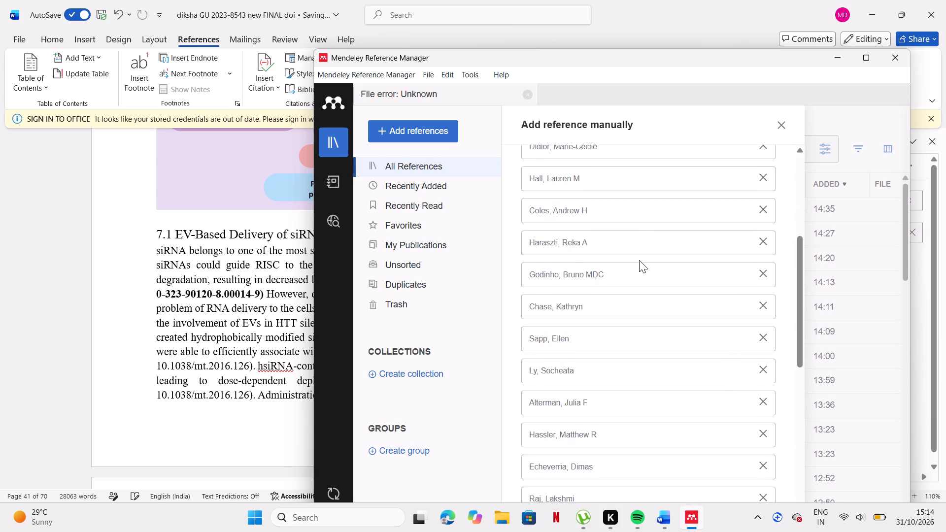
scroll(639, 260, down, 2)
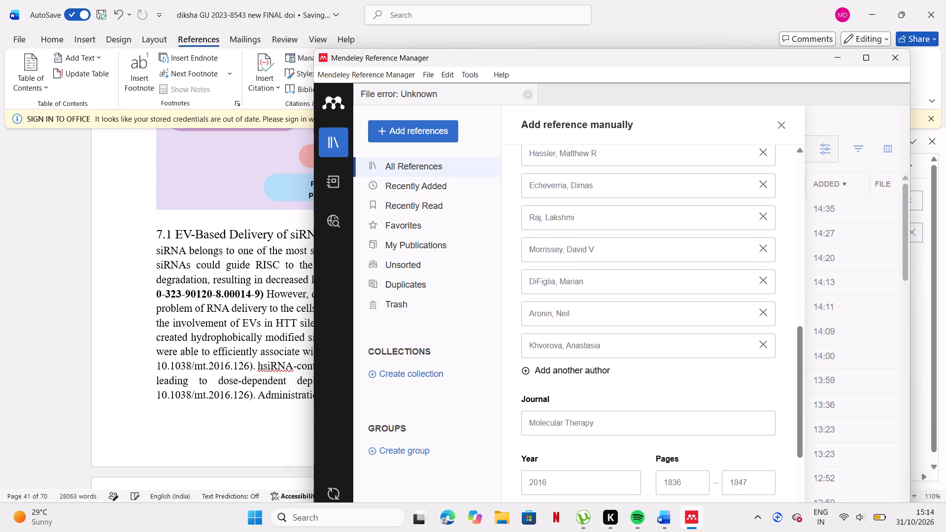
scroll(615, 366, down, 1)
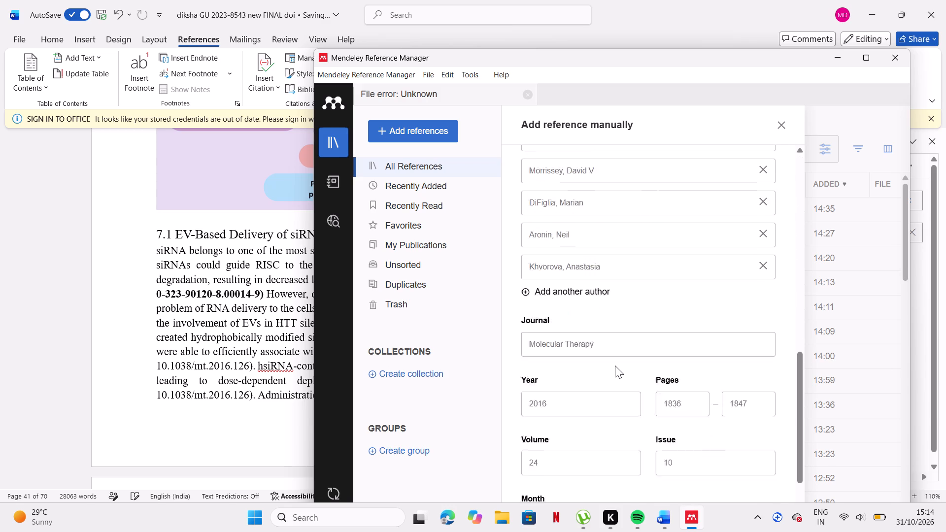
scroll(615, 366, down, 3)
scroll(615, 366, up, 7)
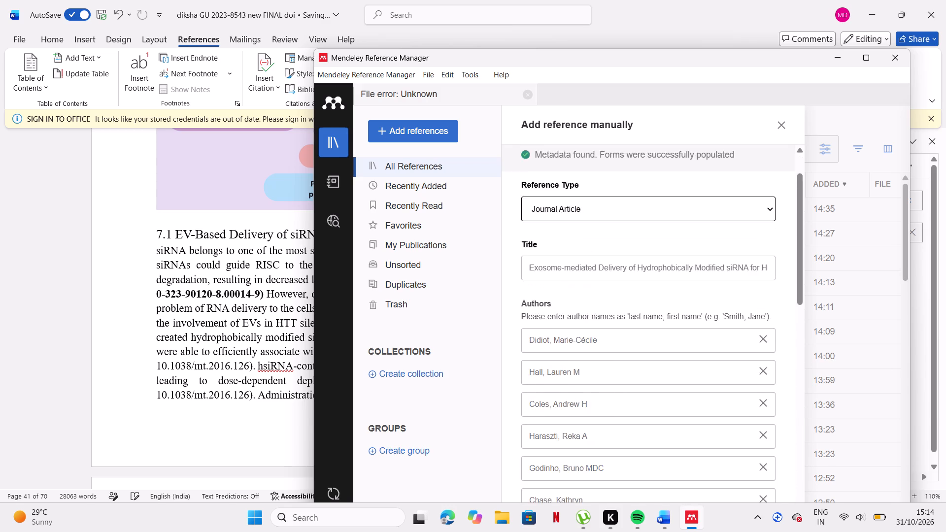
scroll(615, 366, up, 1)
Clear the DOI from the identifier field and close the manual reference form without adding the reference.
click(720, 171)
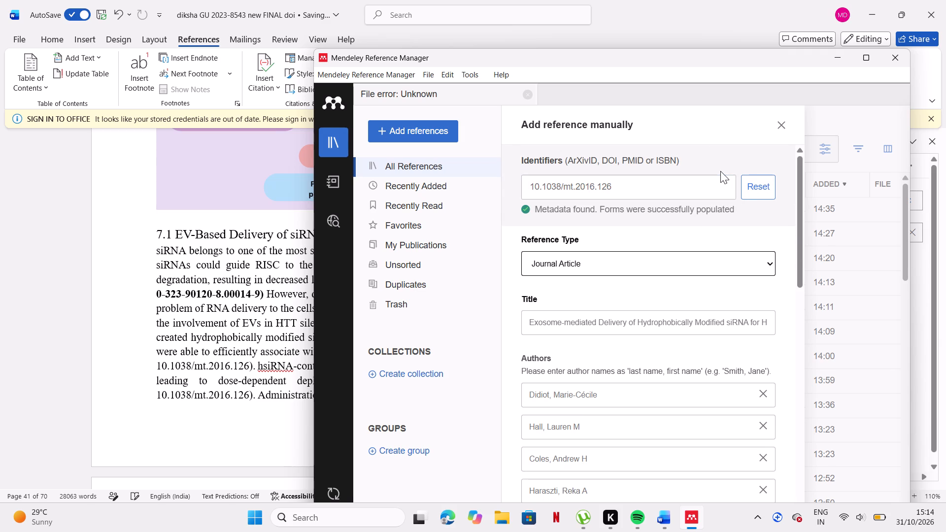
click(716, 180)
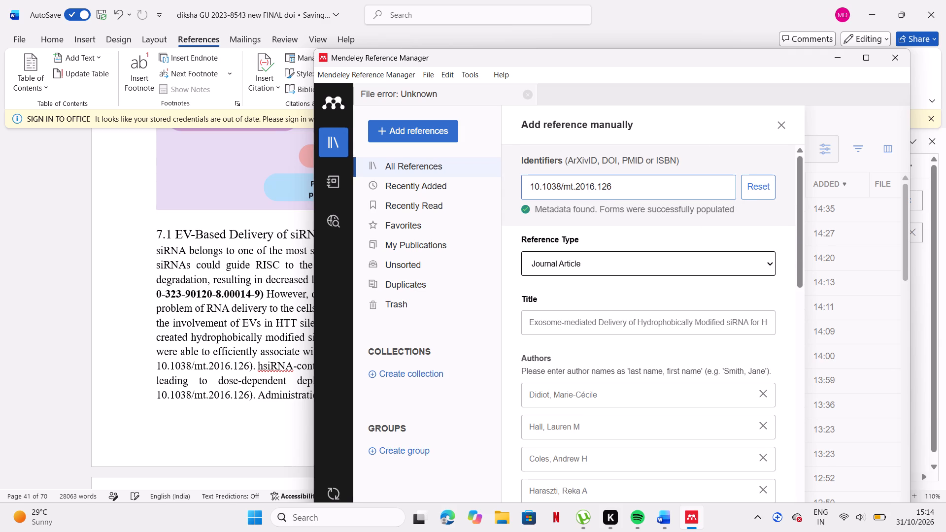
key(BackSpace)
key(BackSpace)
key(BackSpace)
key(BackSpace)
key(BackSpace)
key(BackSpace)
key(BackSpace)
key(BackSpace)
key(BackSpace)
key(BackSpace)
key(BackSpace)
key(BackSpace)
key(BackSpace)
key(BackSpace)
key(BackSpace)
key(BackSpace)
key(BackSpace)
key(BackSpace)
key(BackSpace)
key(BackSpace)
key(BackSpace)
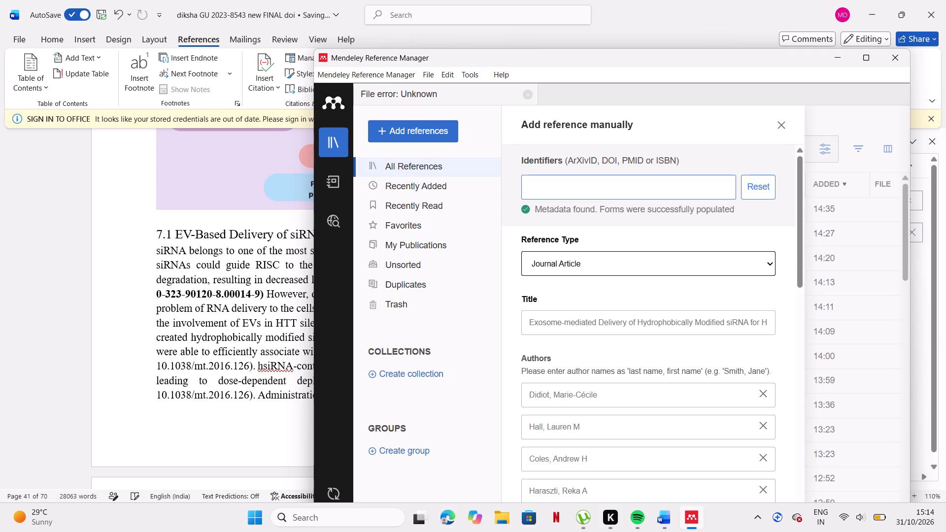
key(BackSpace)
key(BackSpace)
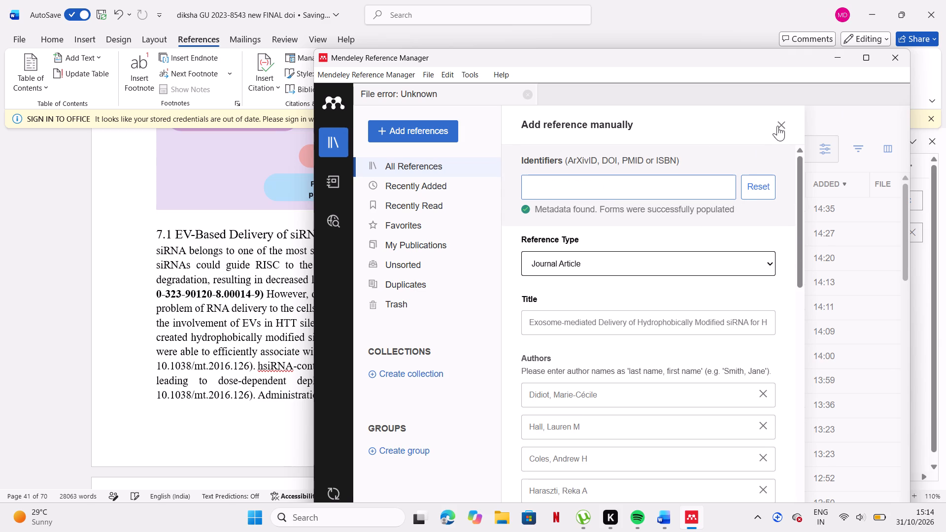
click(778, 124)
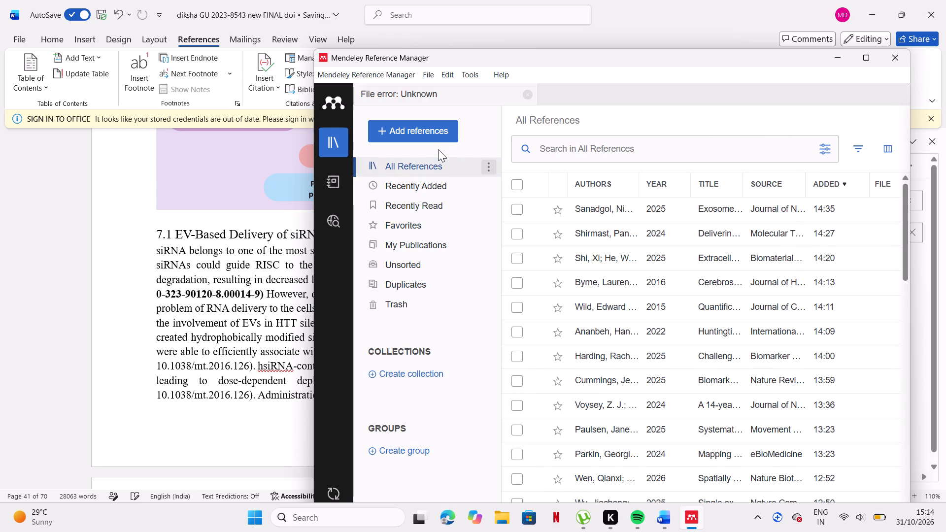
Start a new manual reference entry and look up its metadata with DOI 10.1038/mt.2016.126.
click(435, 136)
click(460, 305)
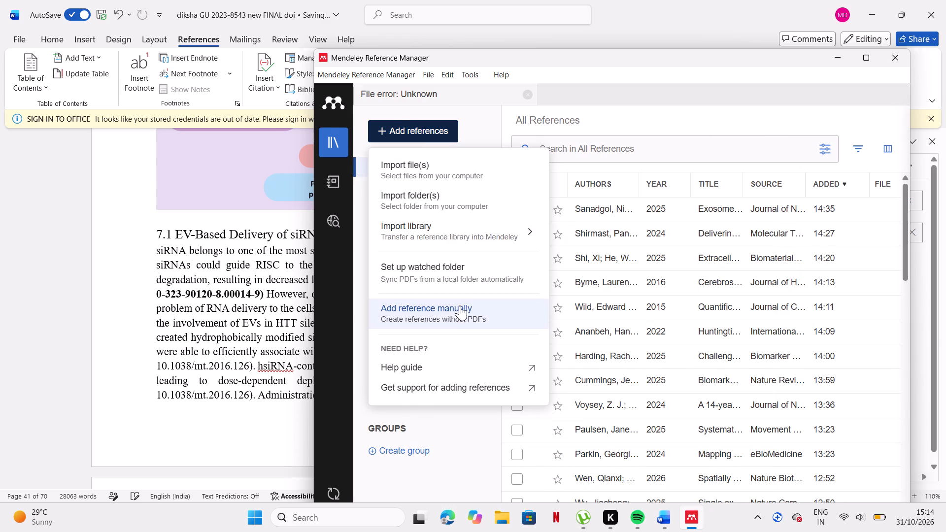
click(580, 186)
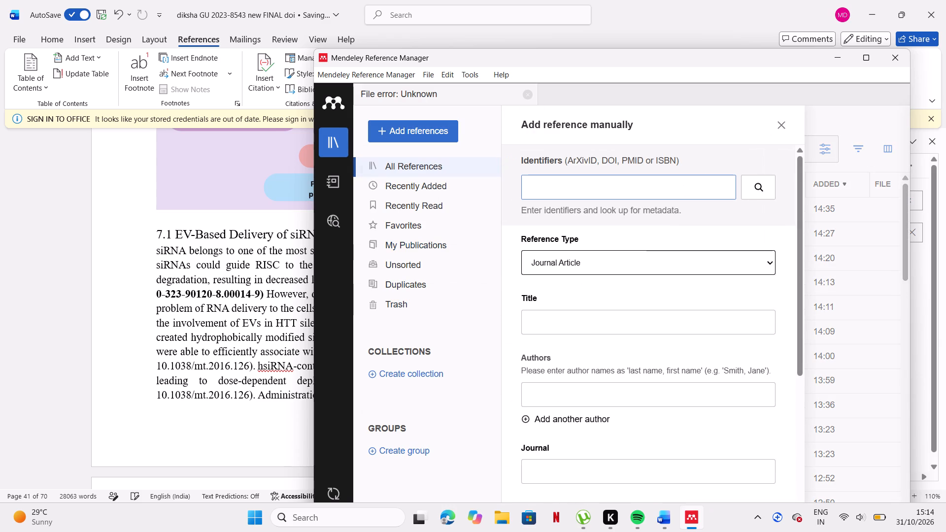
key(ctrl+v)
click(763, 188)
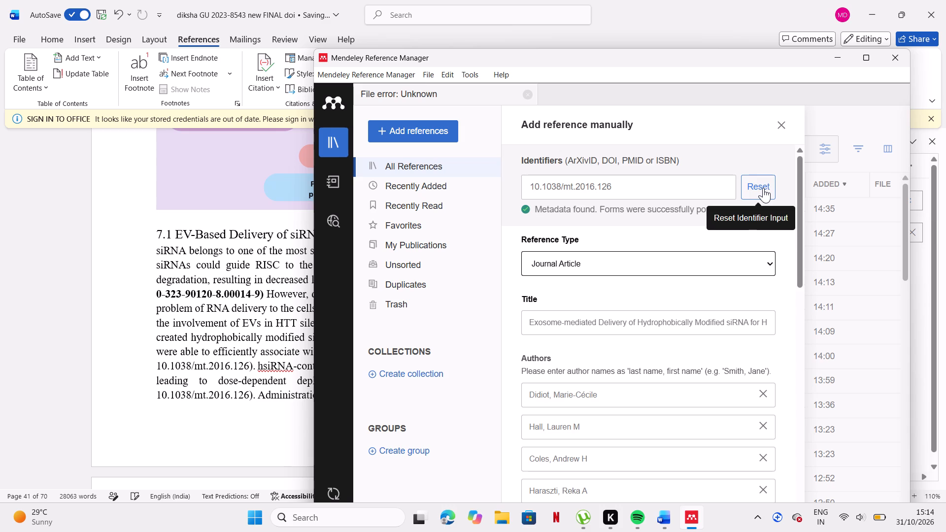
scroll(702, 311, down, 6)
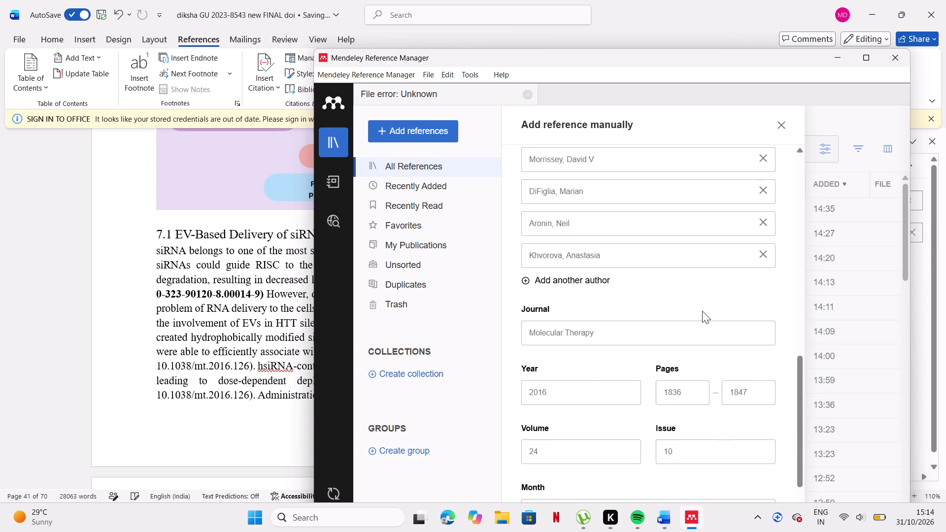
Switch back to Word and clear the DOI from the Mendeley Cite reference search.
click(206, 399)
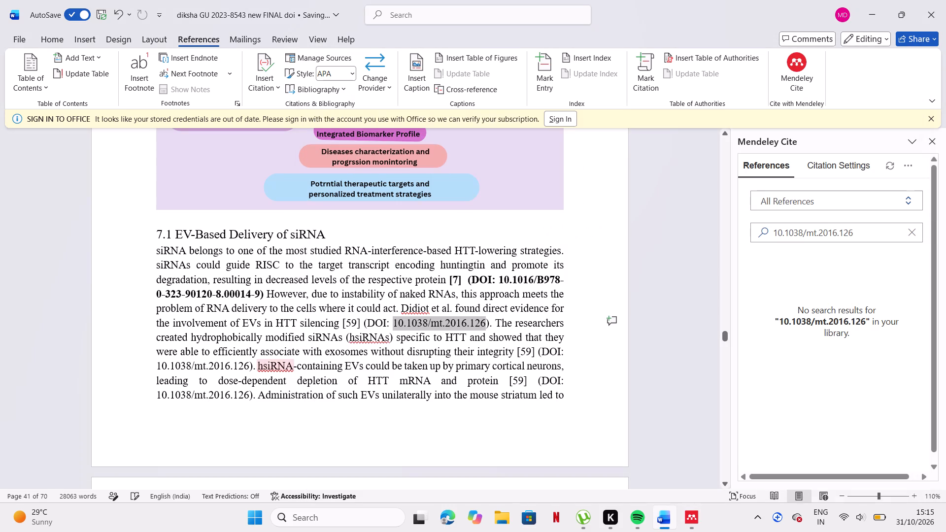
drag(894, 227, 907, 231)
click(907, 231)
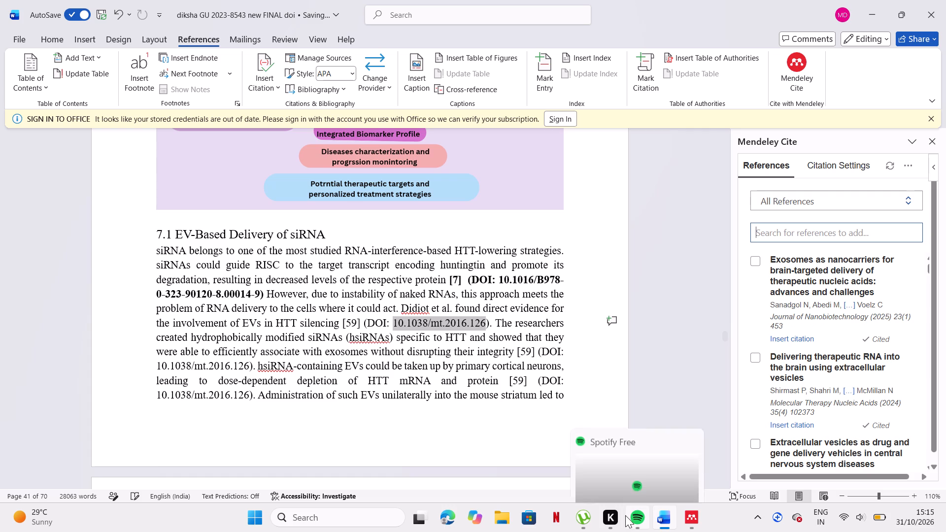
Open Google Chrome and search Google for the DOI 10.1038/mt.2016.126.
click(403, 517)
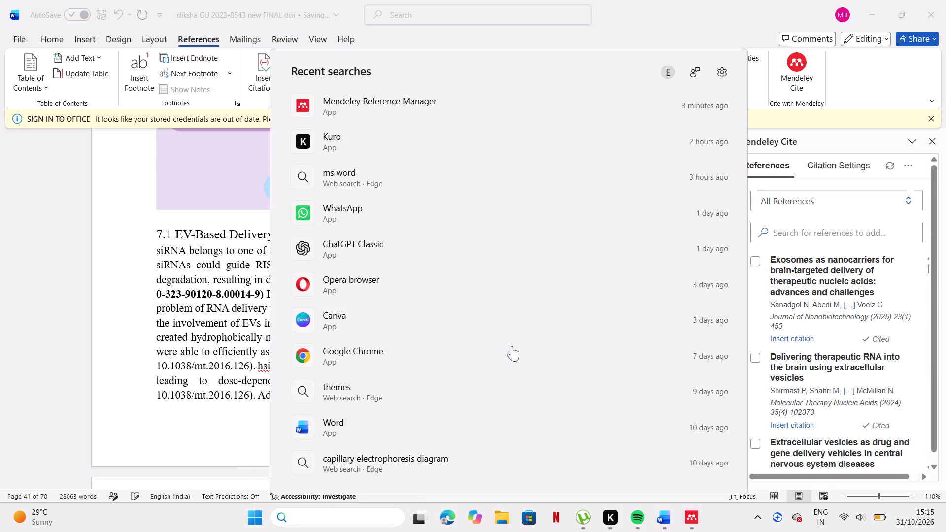
double_click(512, 353)
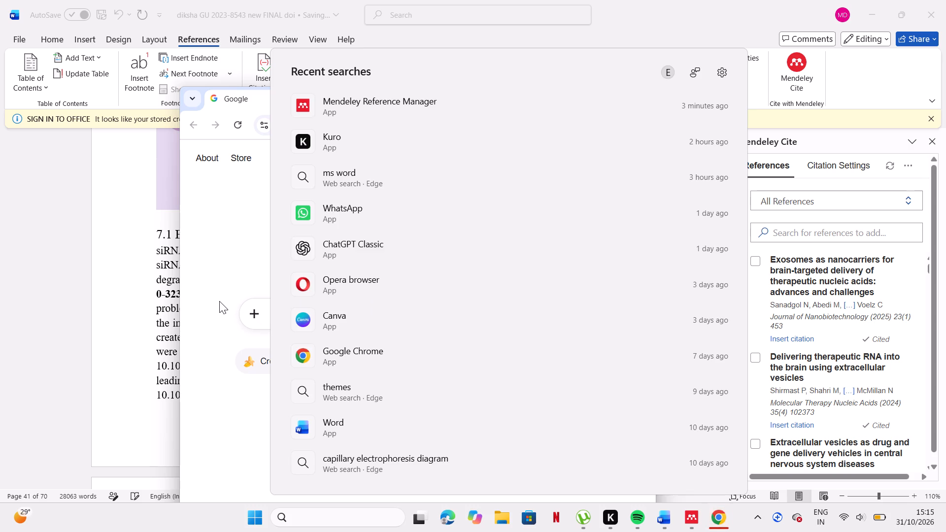
click(219, 301)
double_click(367, 316)
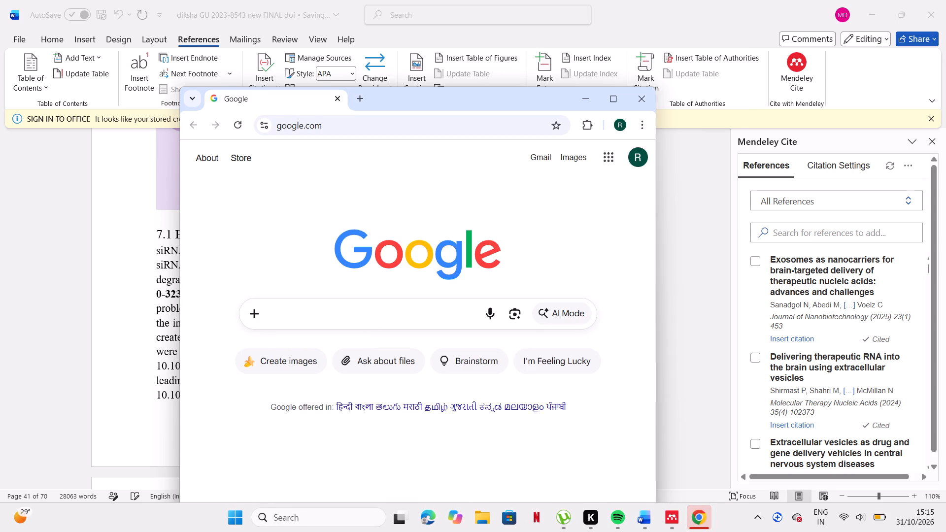
key(v)
key(BackSpace)
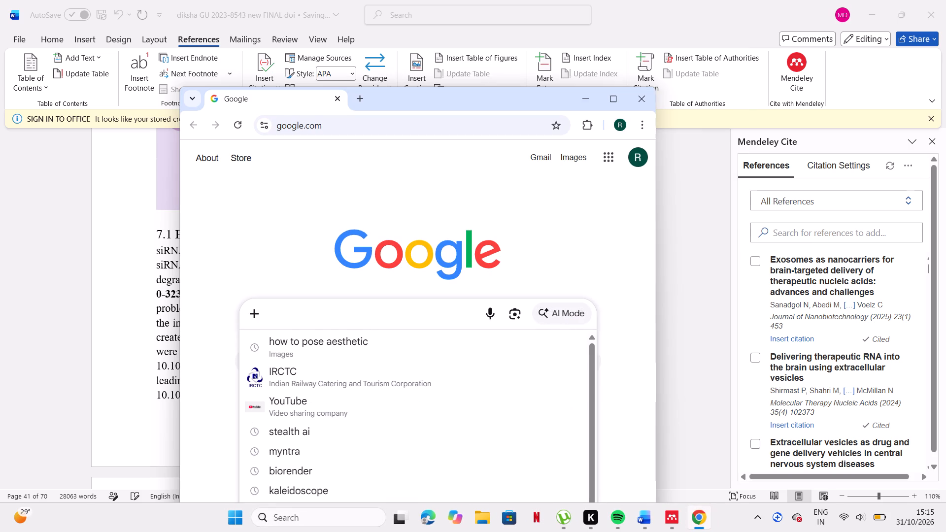
key(ctrl+v)
key(Return)
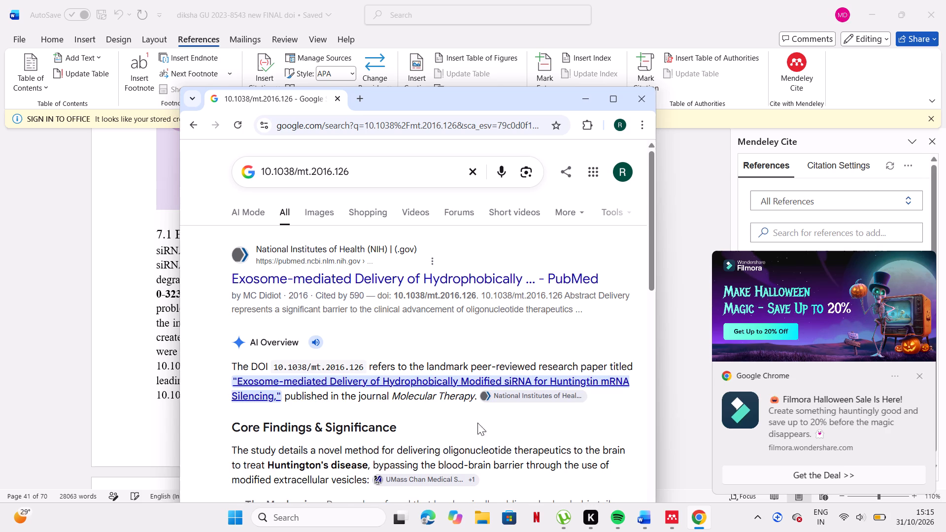
Open the article's PubMed page from the search results and copy its PMCID, PMC5112038.
click(508, 396)
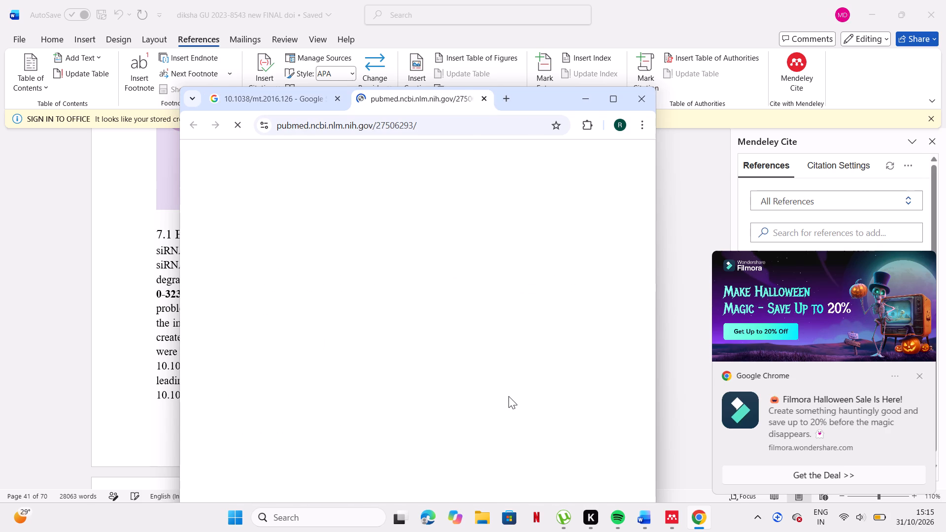
scroll(530, 476, down, 2)
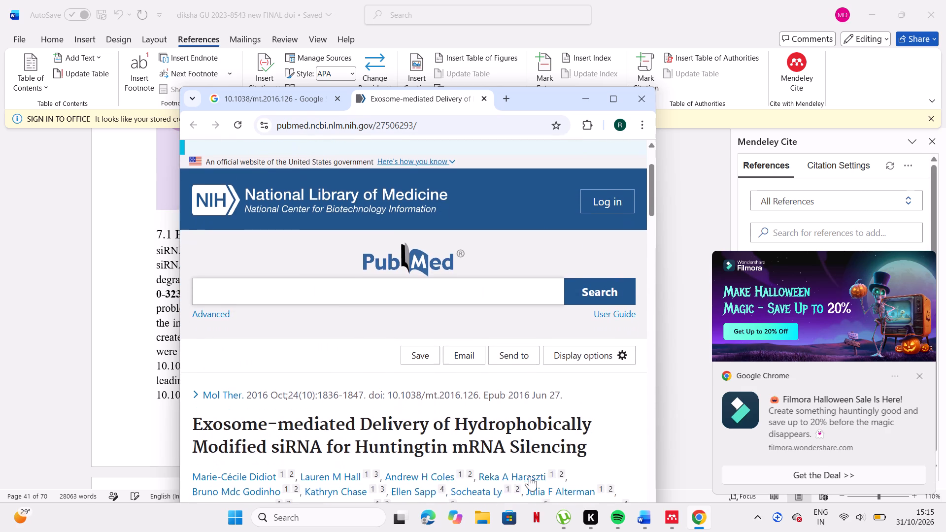
scroll(530, 476, down, 4)
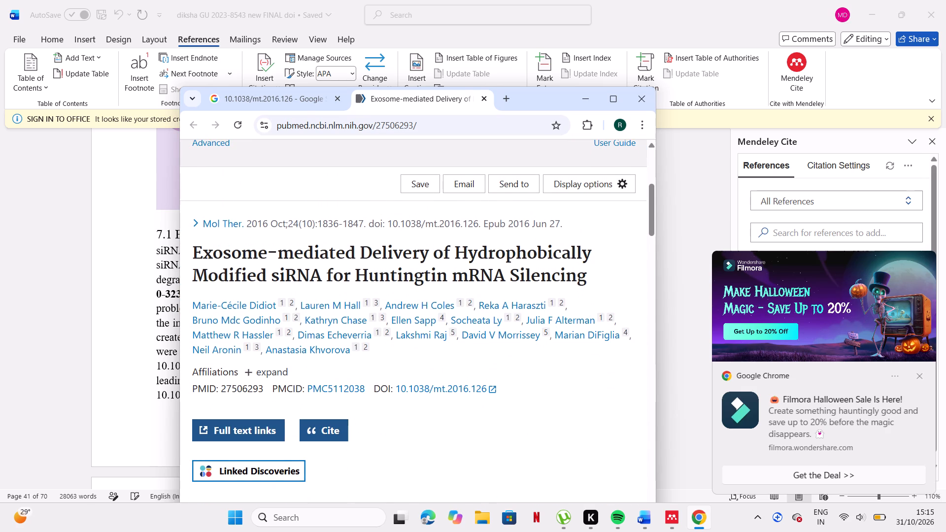
drag(306, 383, 371, 389)
key(ctrl+c)
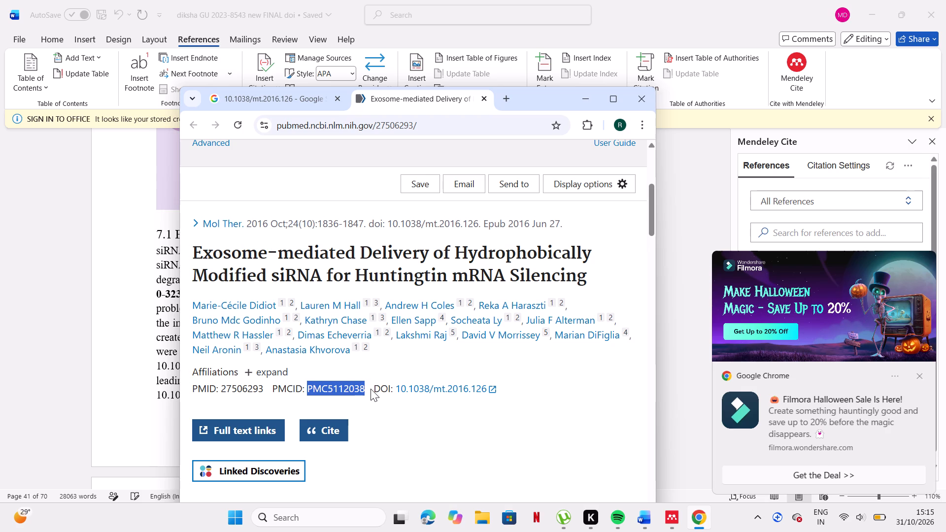
key(ctrl+c)
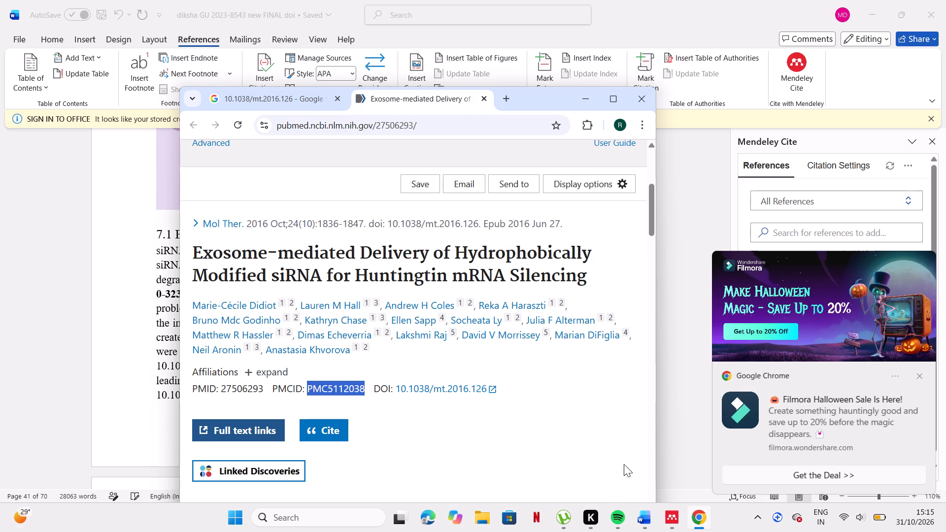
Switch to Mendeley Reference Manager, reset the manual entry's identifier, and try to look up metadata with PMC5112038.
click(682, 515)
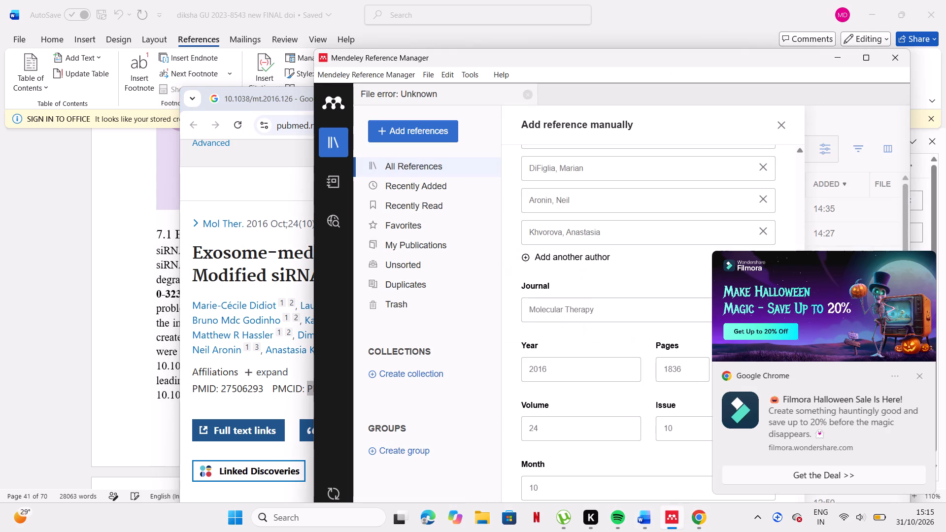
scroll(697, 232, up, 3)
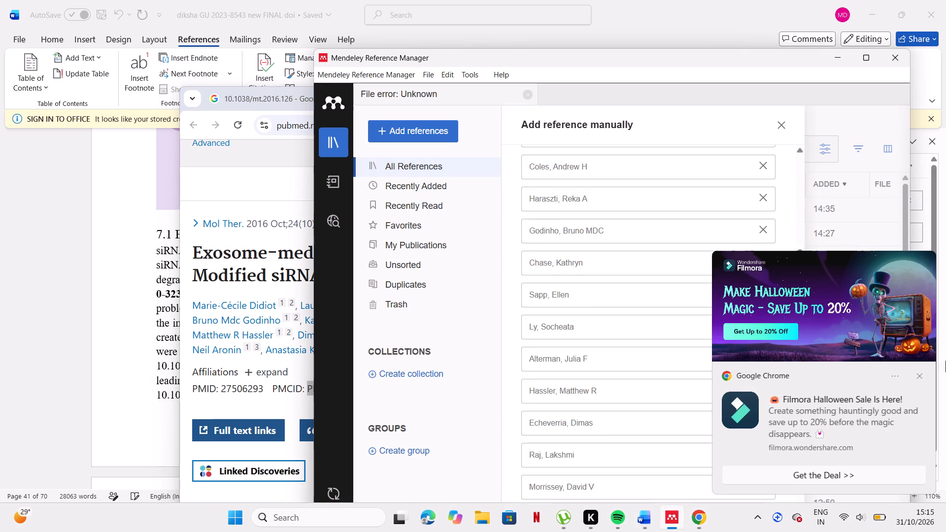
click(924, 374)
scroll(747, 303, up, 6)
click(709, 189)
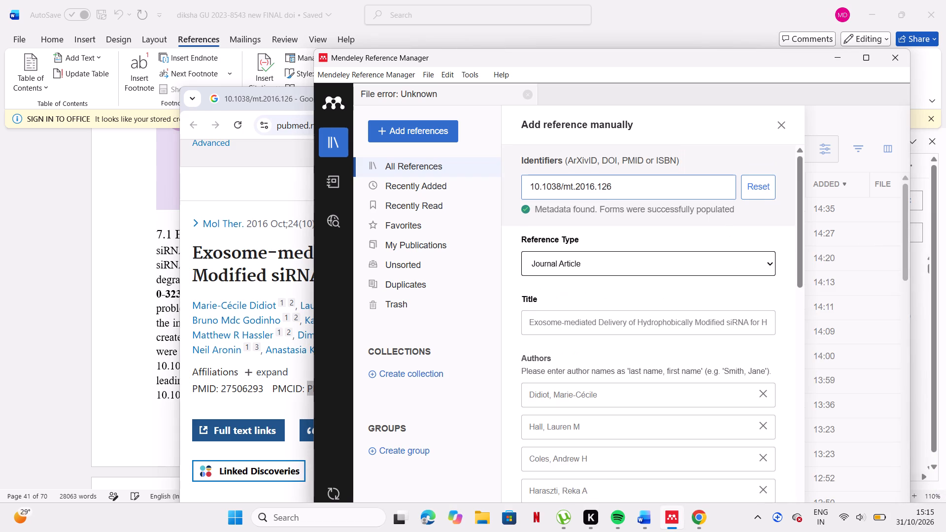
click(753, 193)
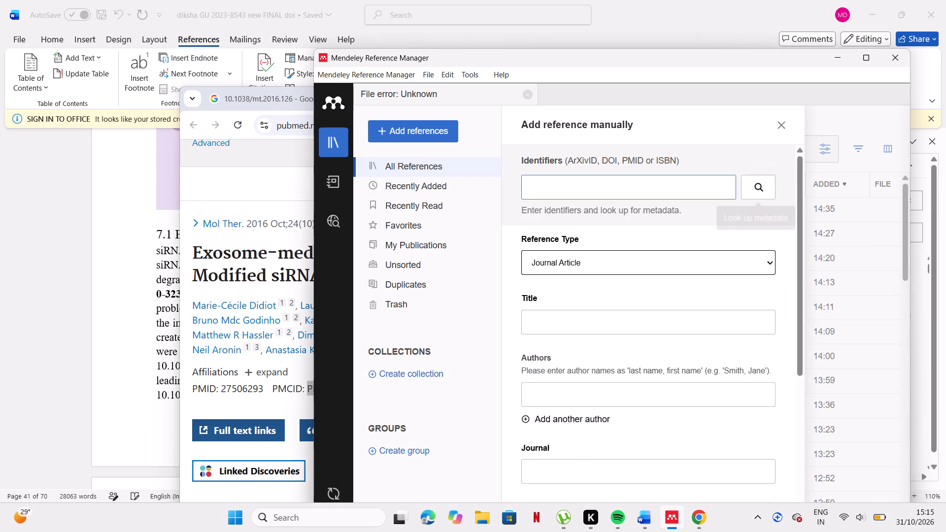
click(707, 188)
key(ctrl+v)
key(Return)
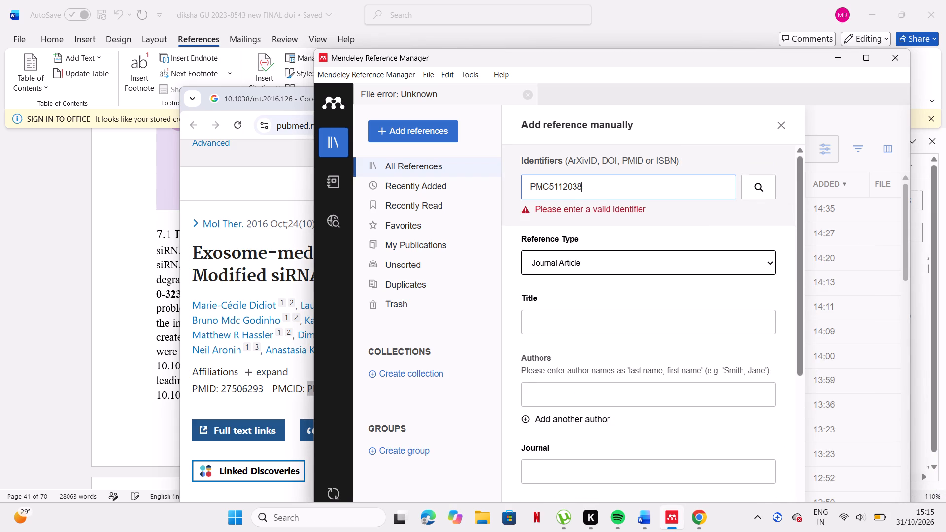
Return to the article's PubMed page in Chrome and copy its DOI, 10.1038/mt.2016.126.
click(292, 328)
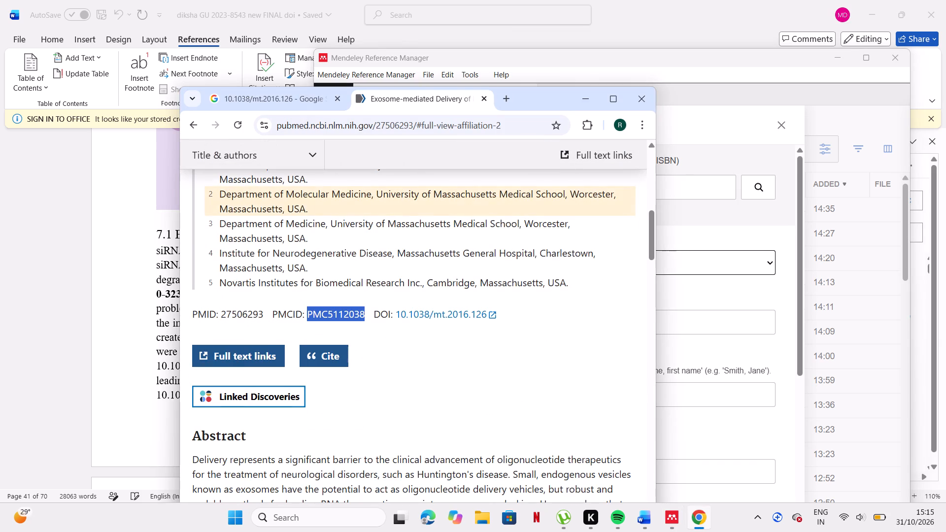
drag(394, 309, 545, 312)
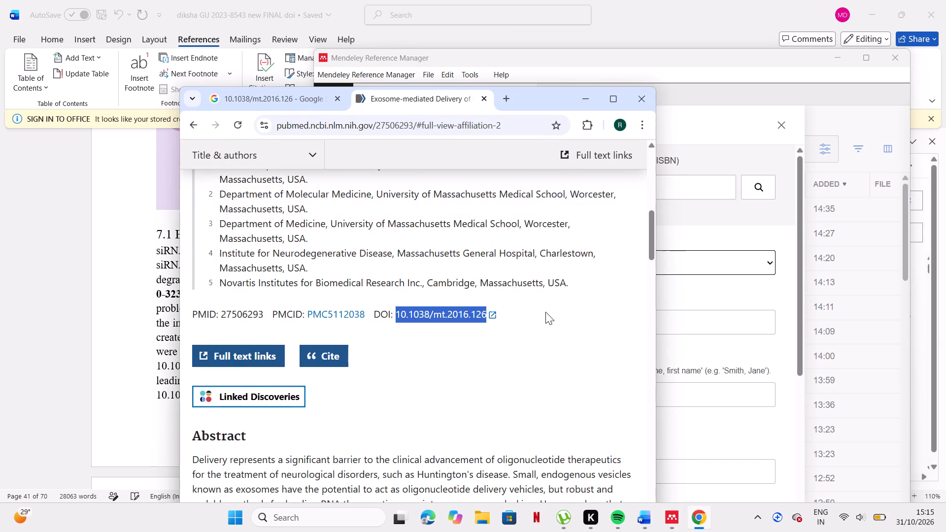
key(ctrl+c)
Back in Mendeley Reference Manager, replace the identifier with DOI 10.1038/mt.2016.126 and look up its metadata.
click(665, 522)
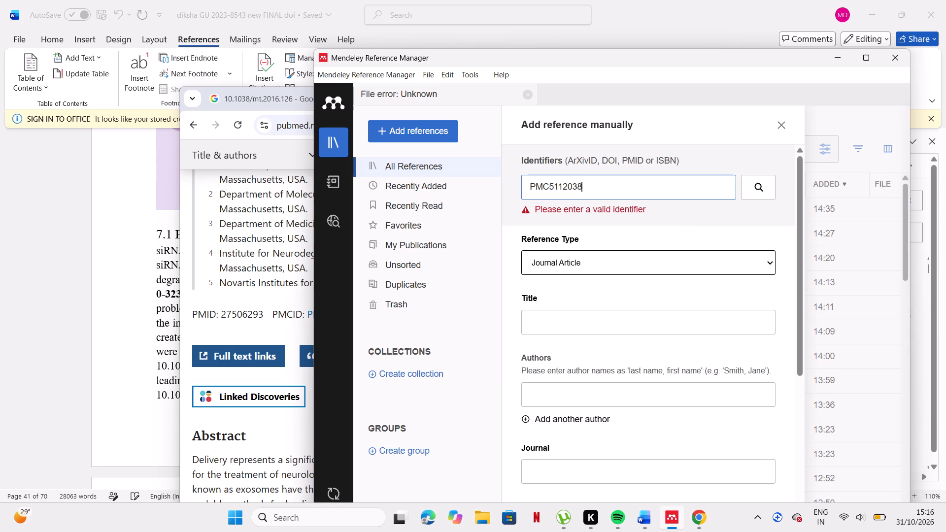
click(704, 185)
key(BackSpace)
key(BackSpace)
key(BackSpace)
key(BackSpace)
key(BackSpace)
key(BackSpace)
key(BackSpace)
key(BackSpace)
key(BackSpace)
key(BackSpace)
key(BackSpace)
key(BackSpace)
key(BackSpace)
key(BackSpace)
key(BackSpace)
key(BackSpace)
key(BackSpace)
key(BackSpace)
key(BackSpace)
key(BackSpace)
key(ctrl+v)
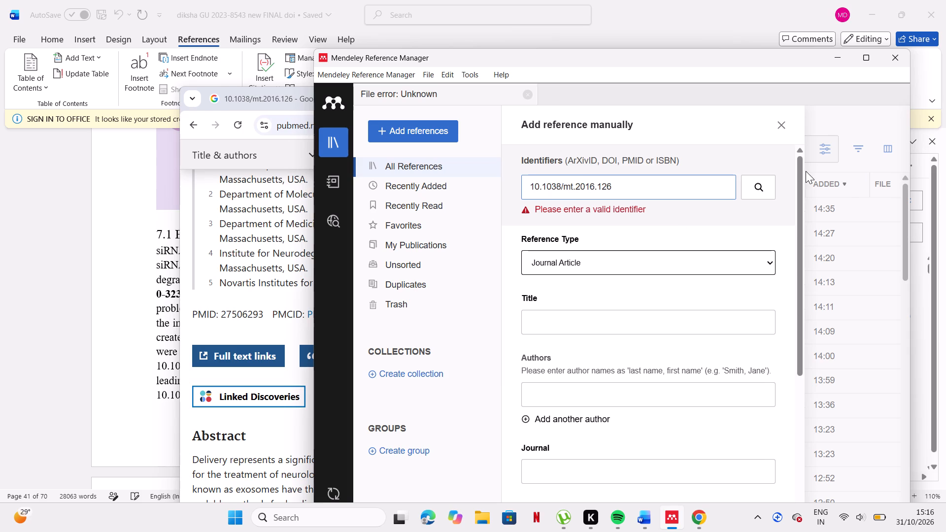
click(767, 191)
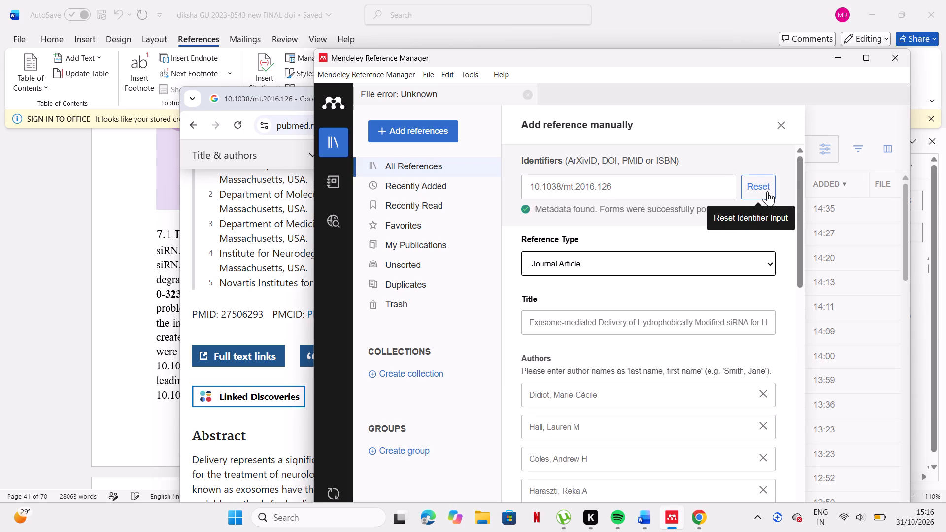
Review the title, authors, journal, year, pages, volume and issue filled in for the manual reference entry.
scroll(638, 291, down, 2)
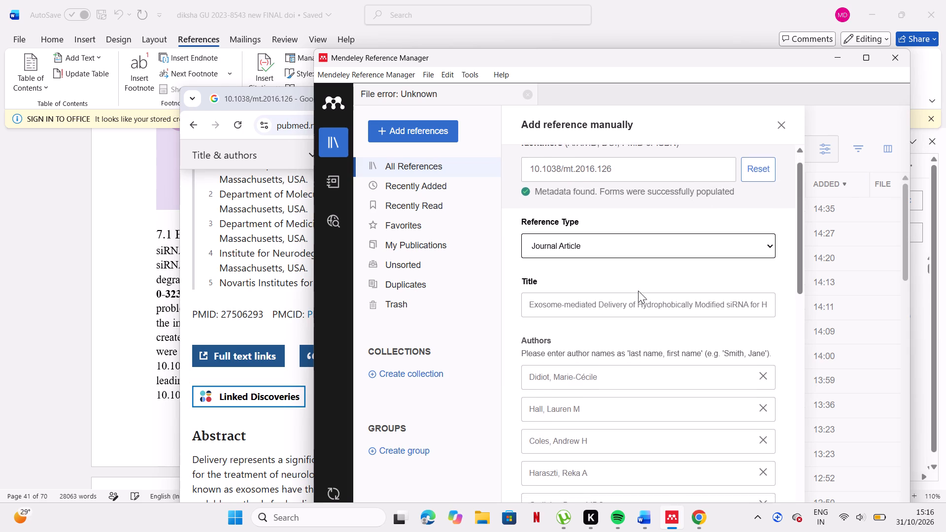
scroll(638, 291, down, 3)
scroll(638, 291, up, 5)
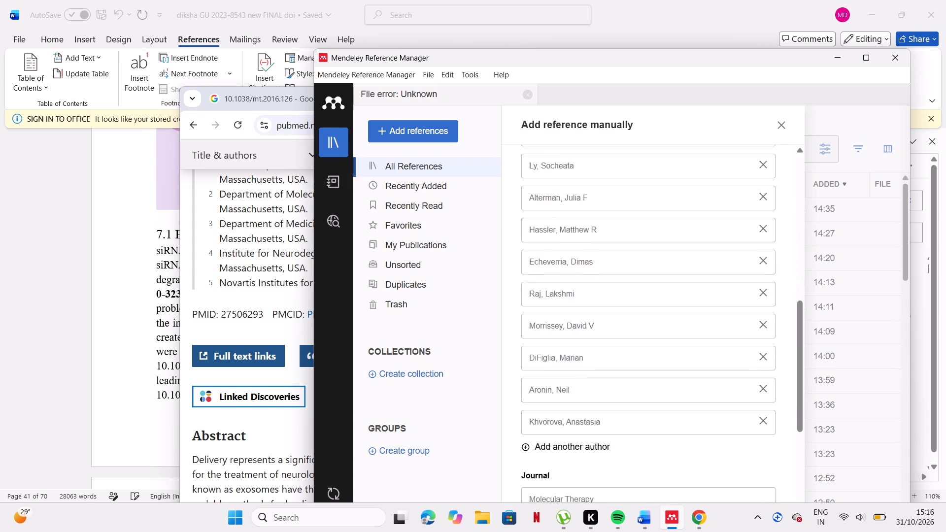
scroll(638, 291, up, 6)
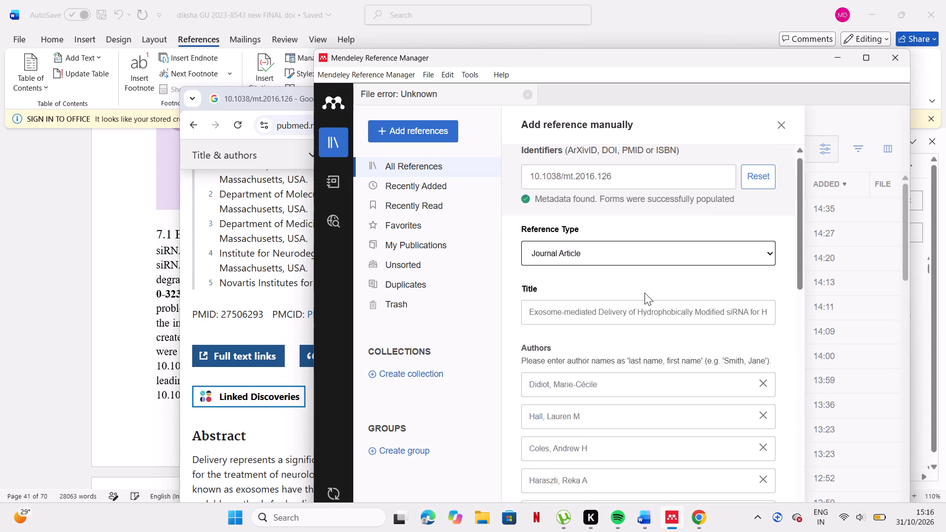
scroll(644, 293, down, 4)
scroll(644, 293, up, 4)
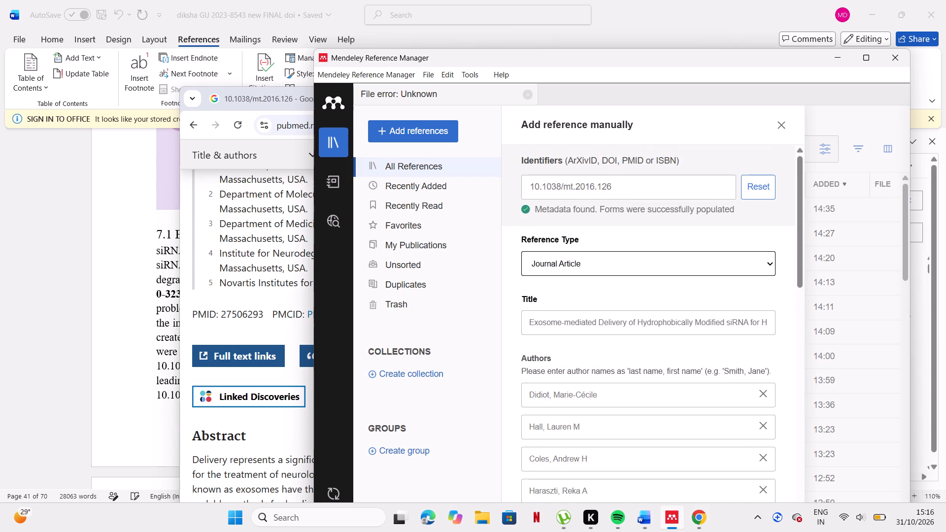
scroll(708, 212, down, 4)
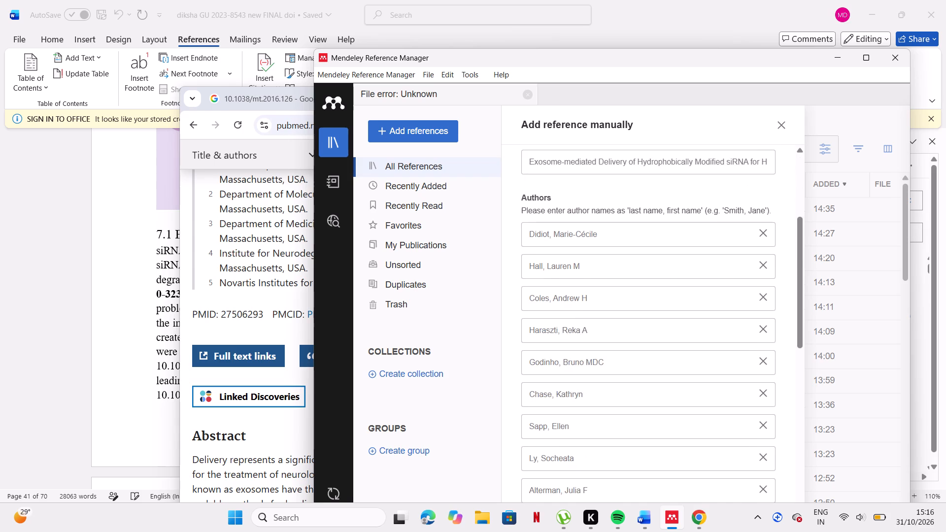
scroll(708, 212, down, 6)
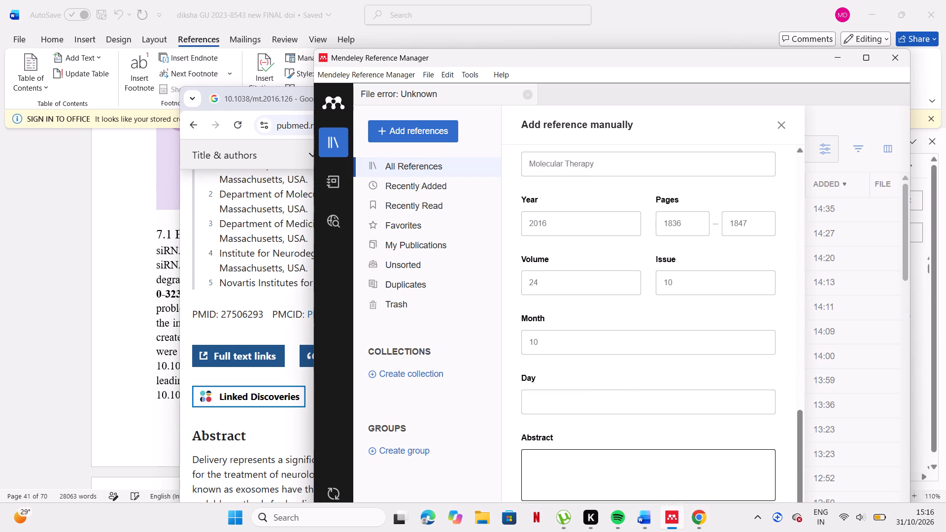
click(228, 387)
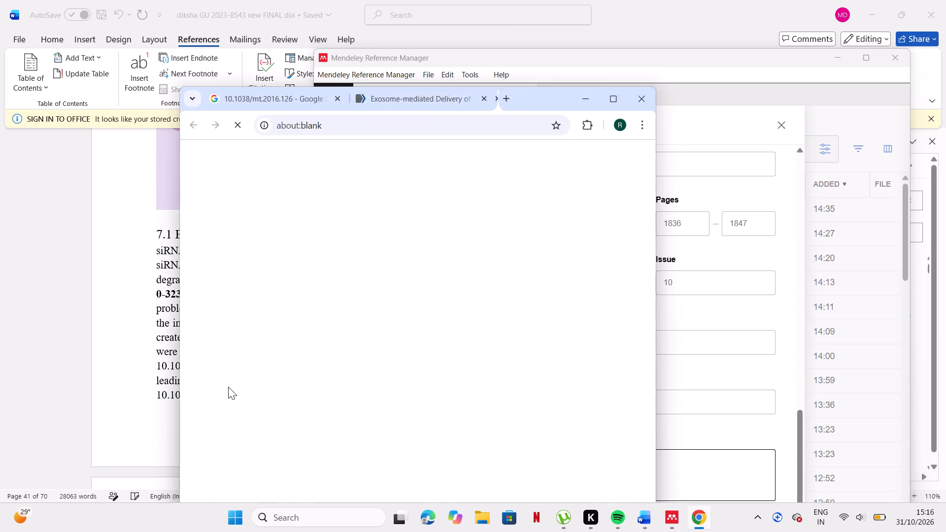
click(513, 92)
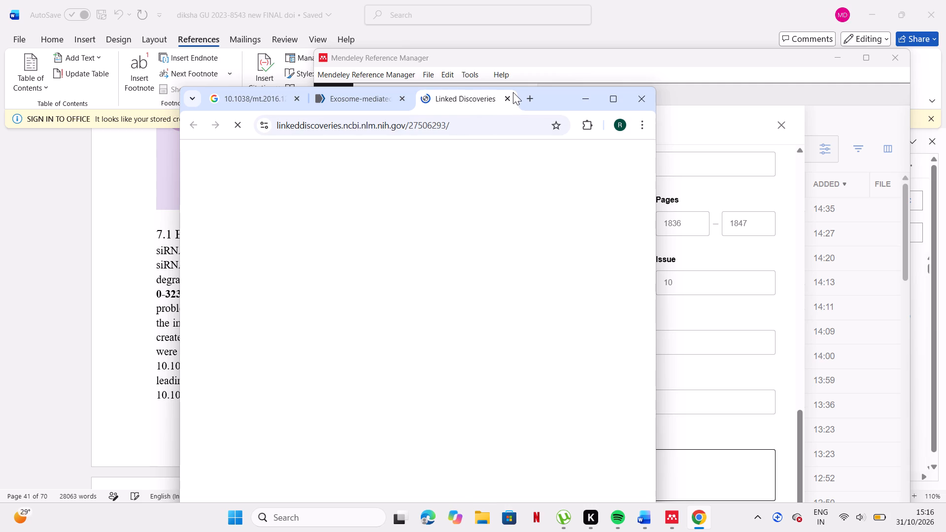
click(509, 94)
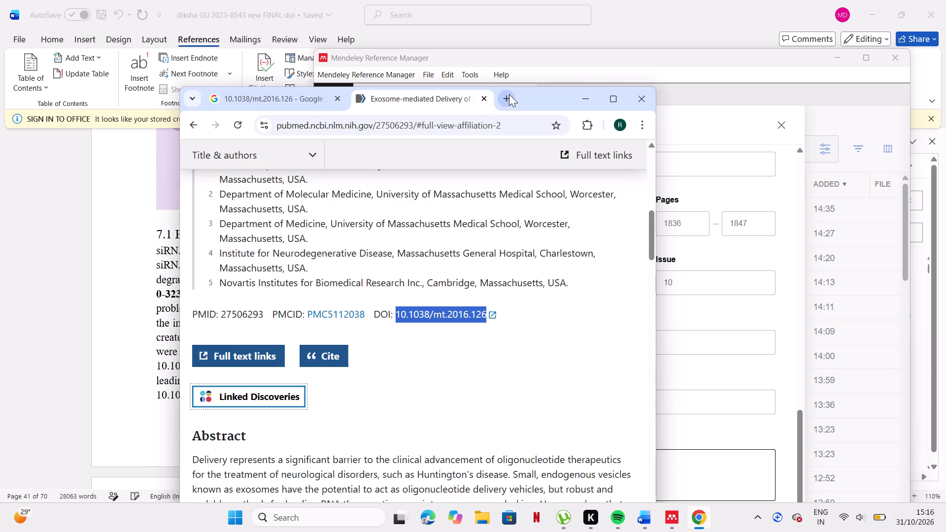
Find the article's PMID on its PubMed page in Chrome and copy it, 27506293.
click(528, 363)
scroll(528, 363, up, 1)
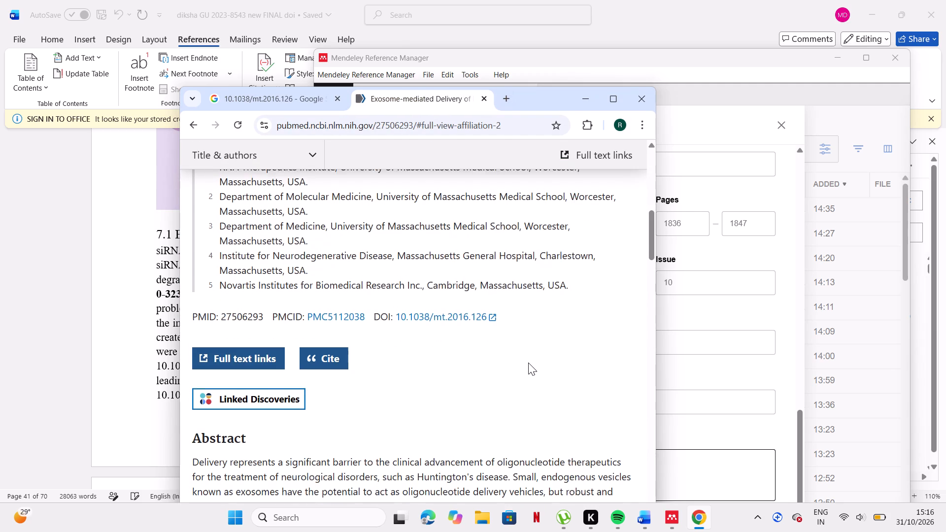
scroll(528, 363, up, 3)
scroll(528, 363, down, 1)
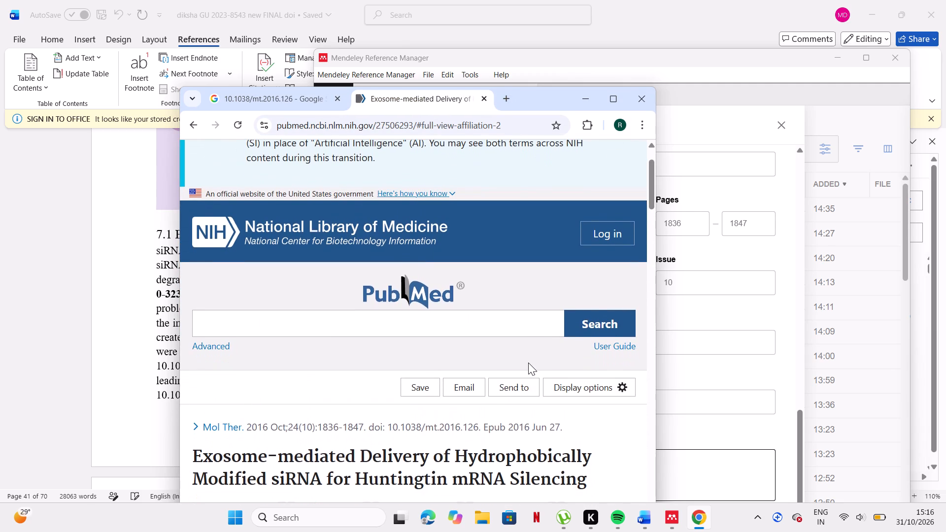
scroll(528, 363, down, 4)
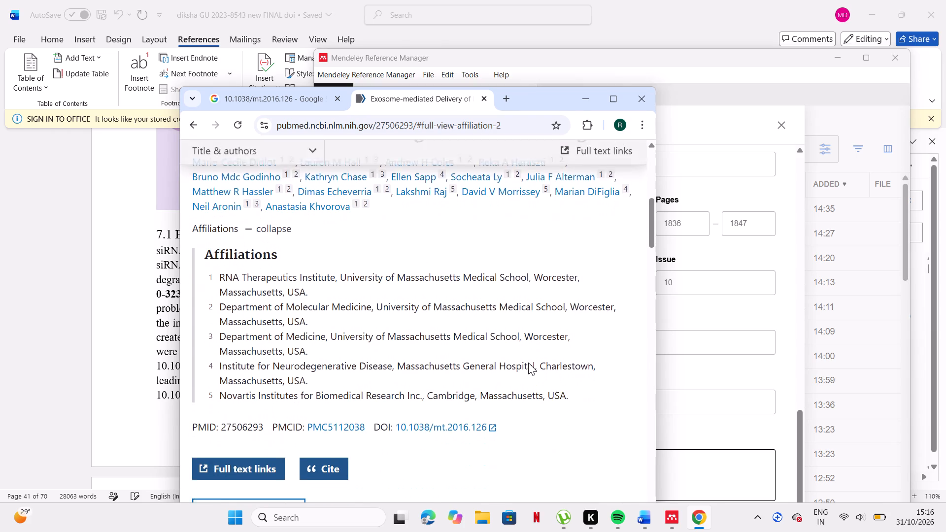
scroll(528, 363, down, 2)
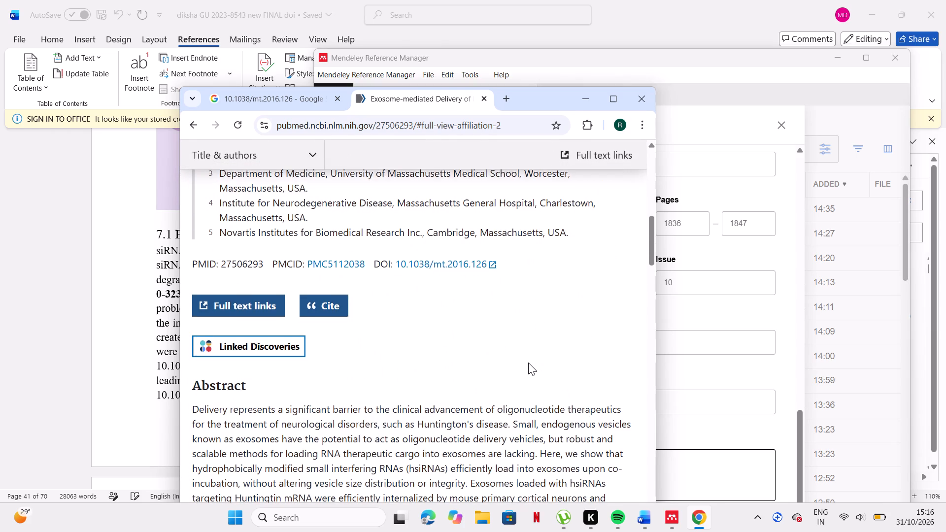
scroll(528, 363, down, 1)
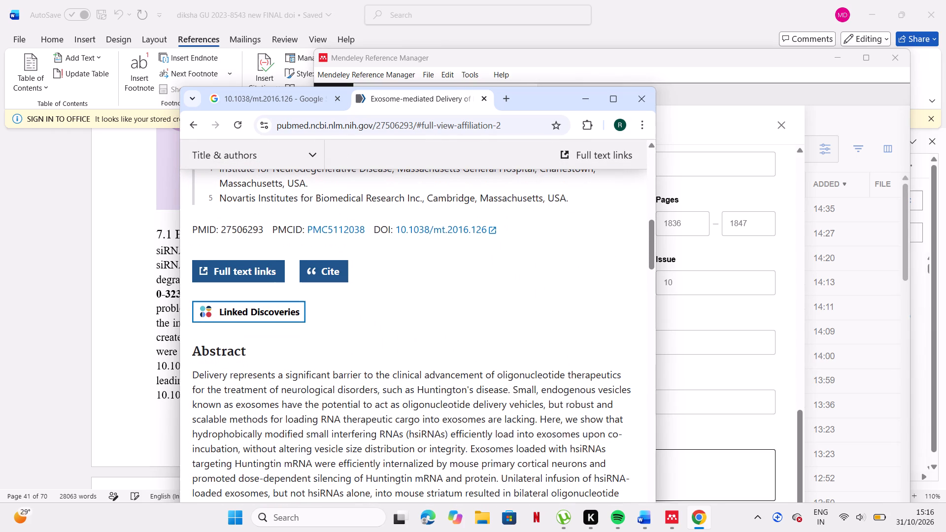
drag(219, 226, 272, 224)
click(264, 223)
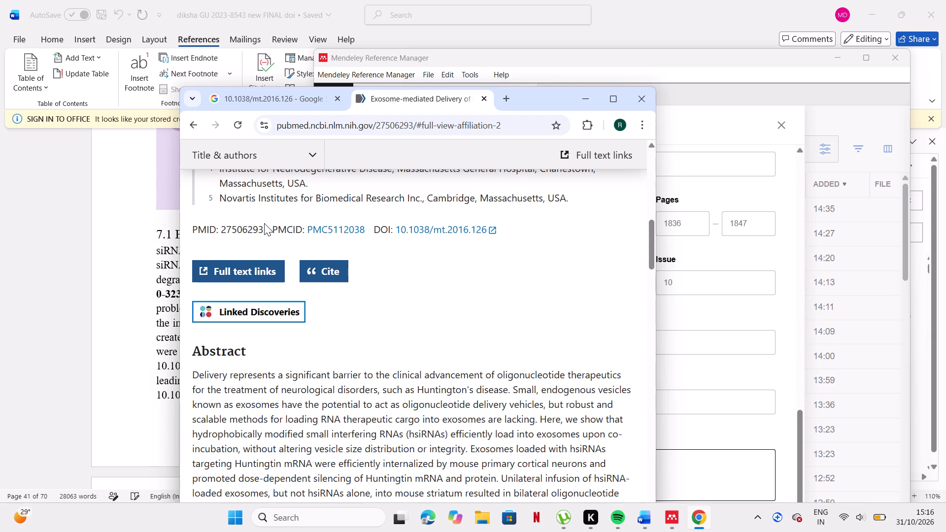
drag(264, 223, 241, 222)
key(ctrl+c)
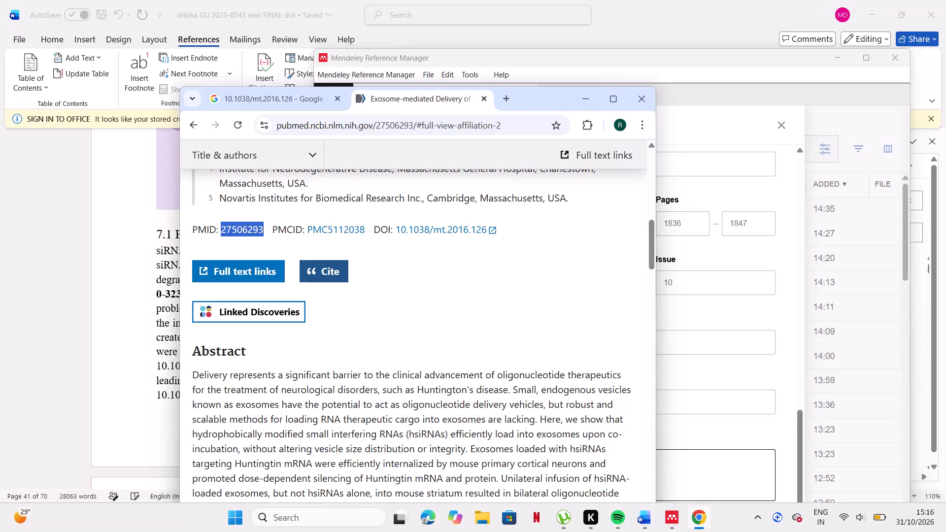
Switch to Mendeley Reference Manager, reset the identifier, and look up the reference metadata with PMID 27506293.
click(669, 523)
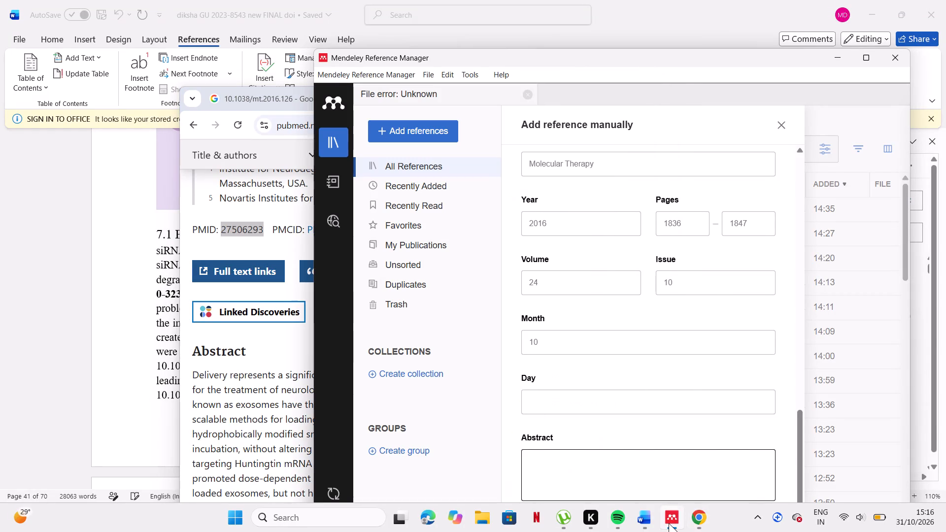
scroll(720, 321, up, 7)
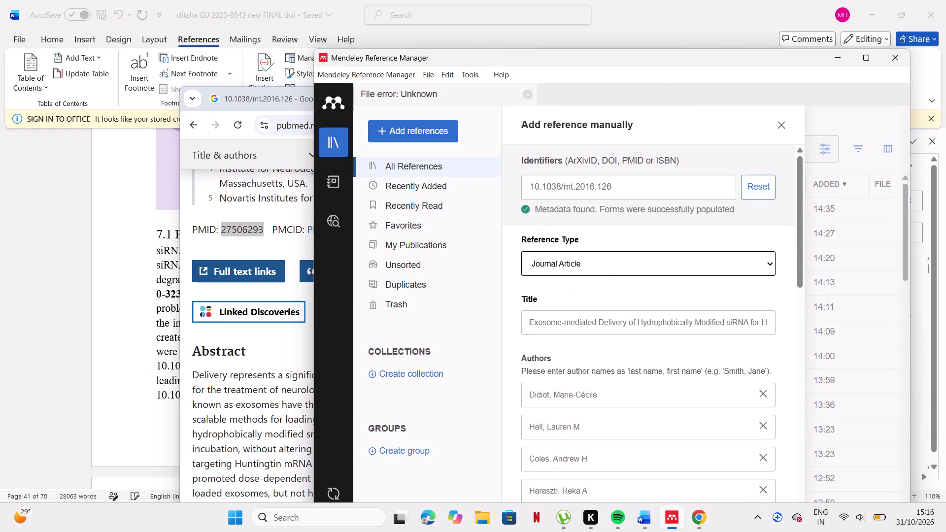
click(766, 192)
click(669, 178)
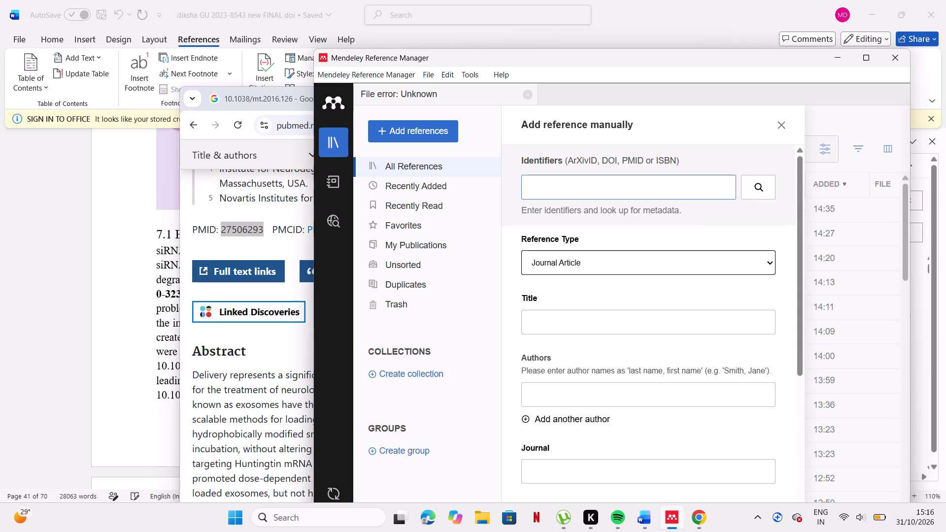
key(ctrl+v)
key(Return)
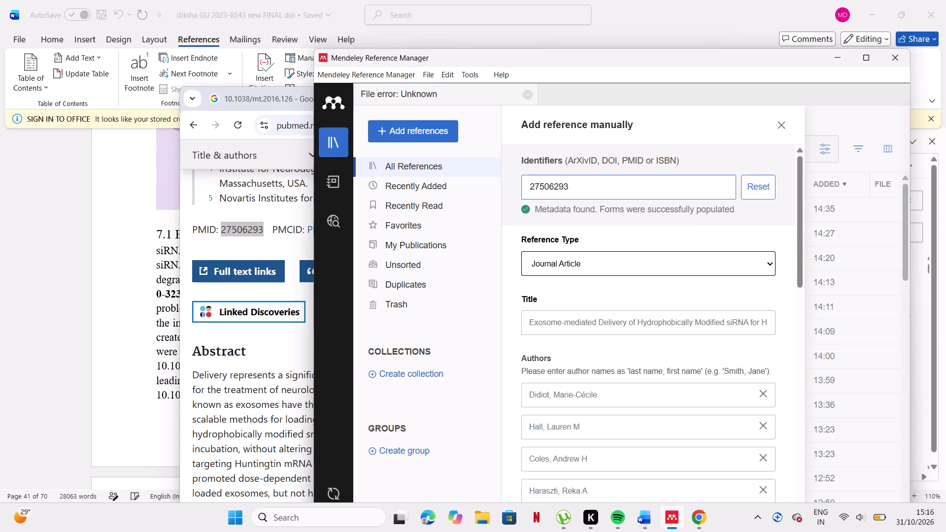
Review the metadata filled in for PMID 27506293, close the manual entry without adding it, and close Mendeley Reference Manager.
scroll(669, 178, down, 5)
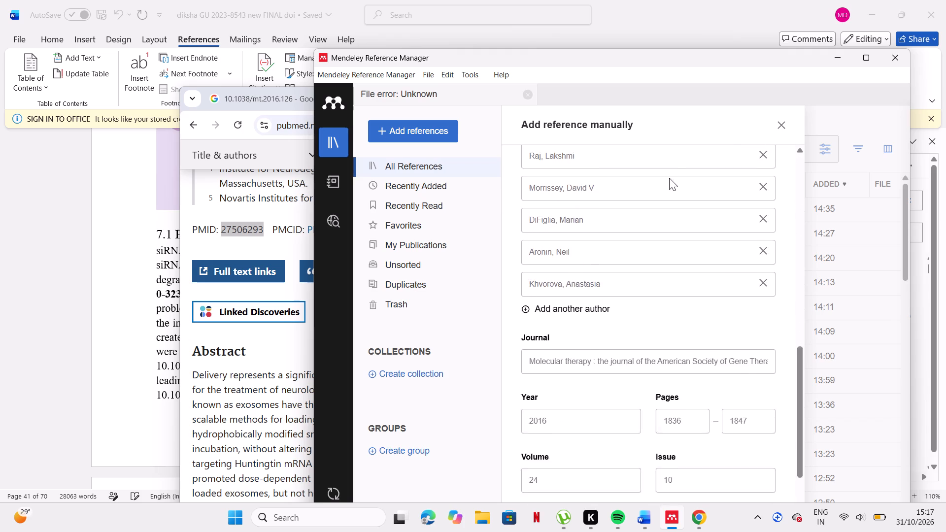
scroll(669, 178, up, 8)
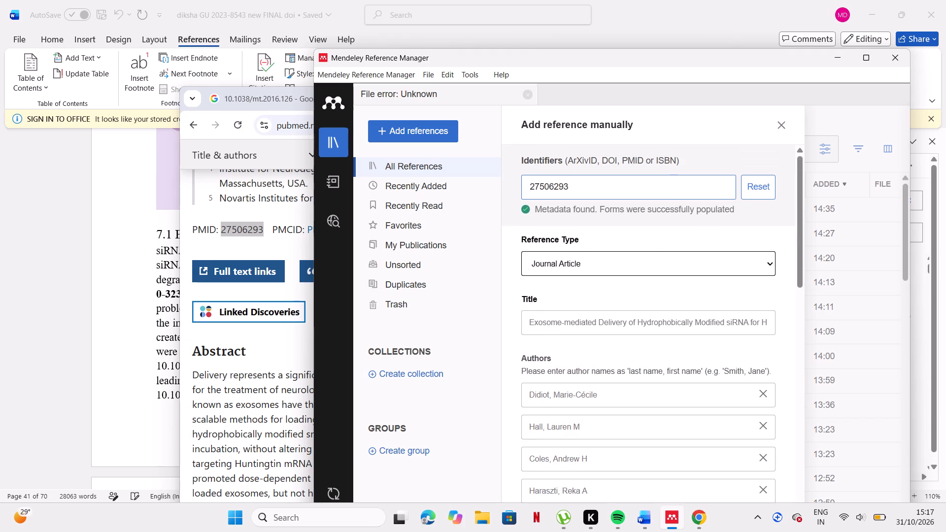
click(748, 264)
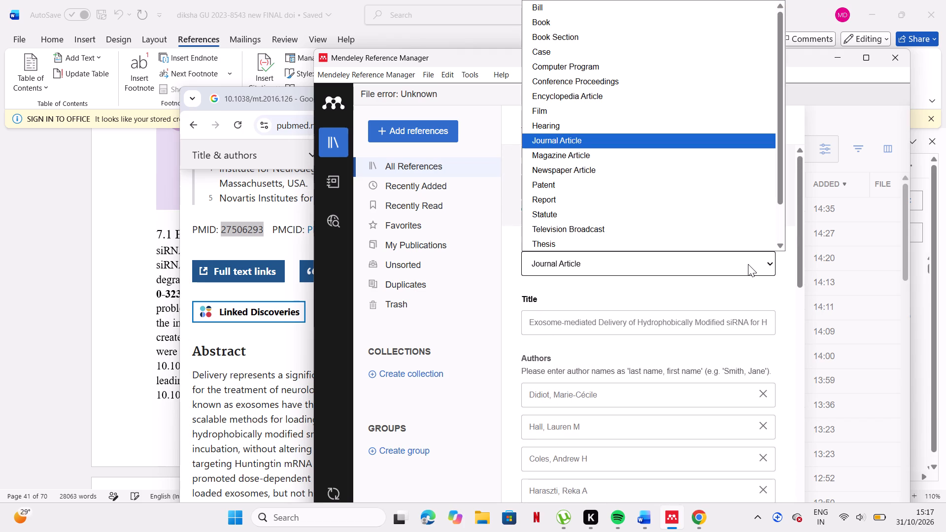
click(748, 264)
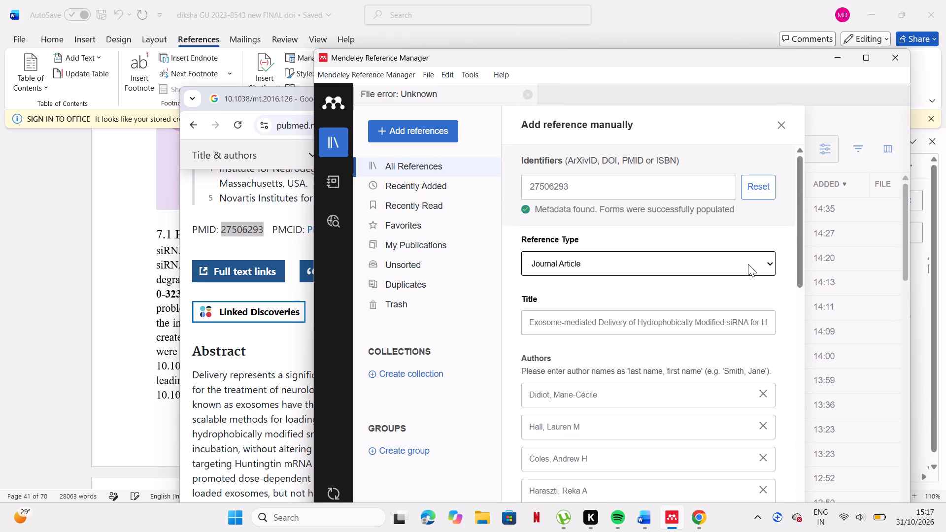
click(744, 297)
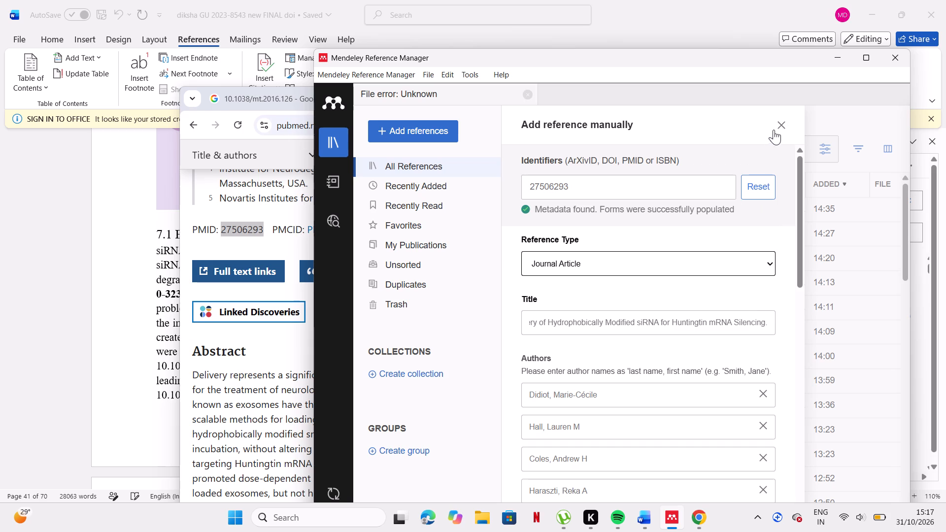
click(775, 128)
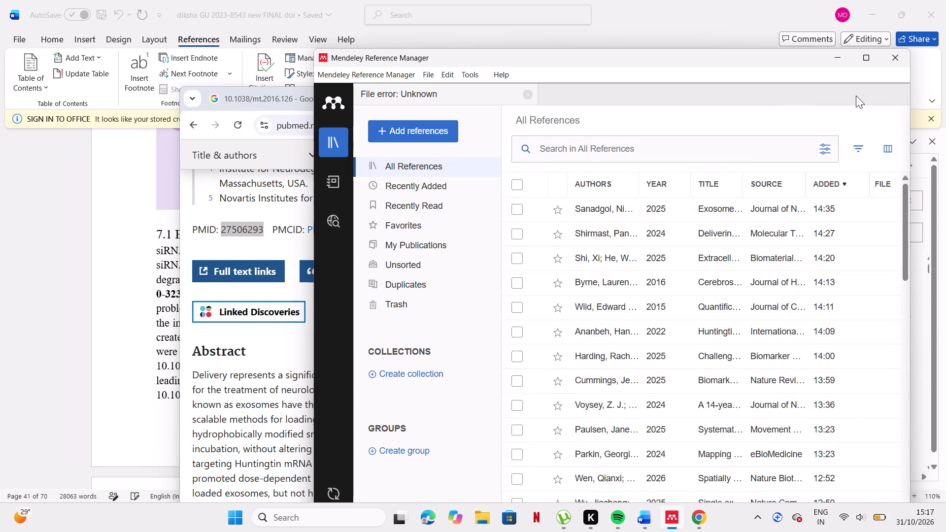
click(897, 59)
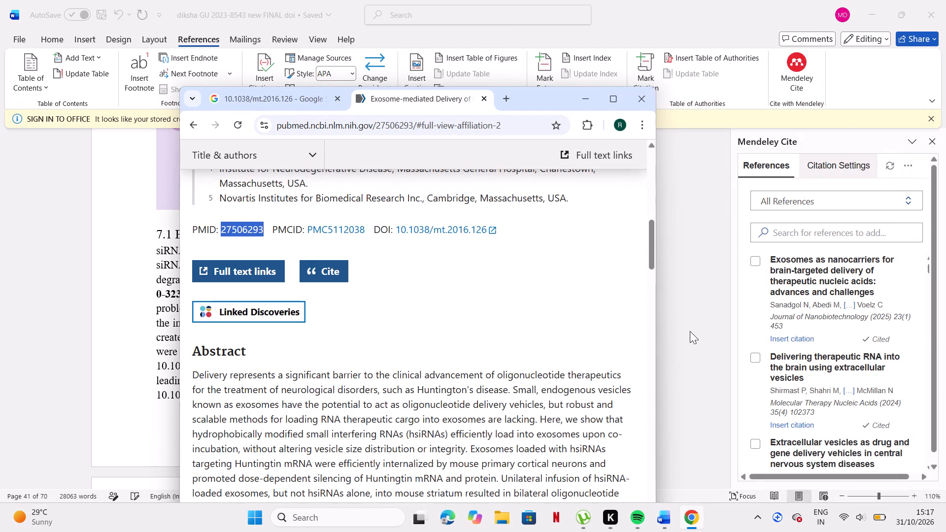
Switch to Word, search the Mendeley Cite library for 27506293, and clear the search.
click(859, 237)
key(ctrl+c)
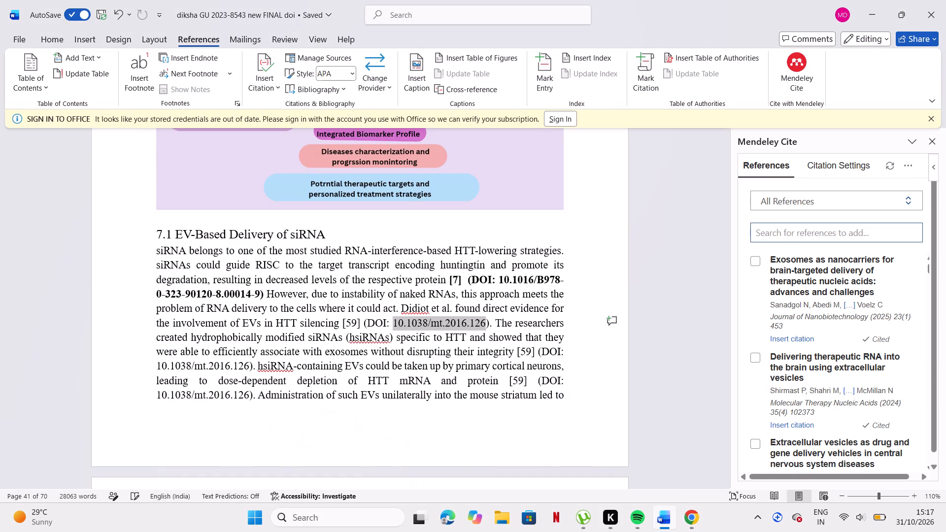
key(ctrl+v)
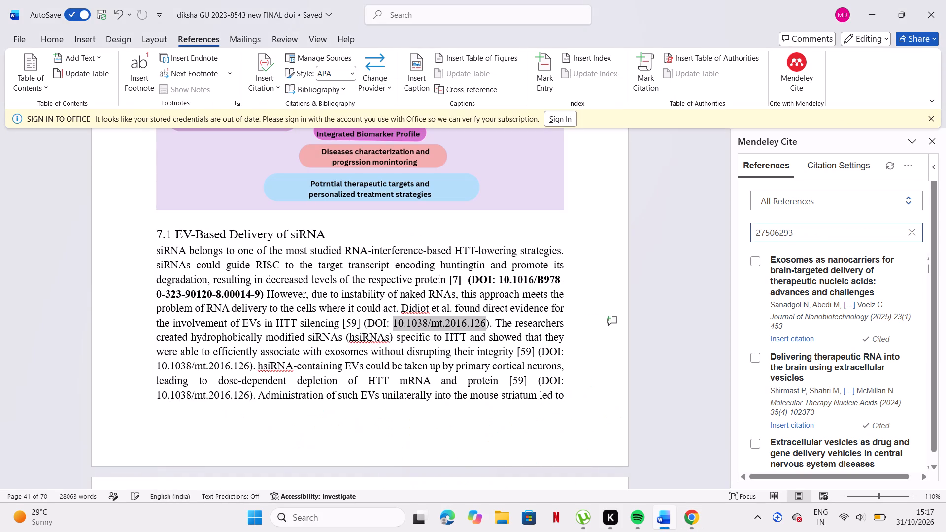
click(911, 233)
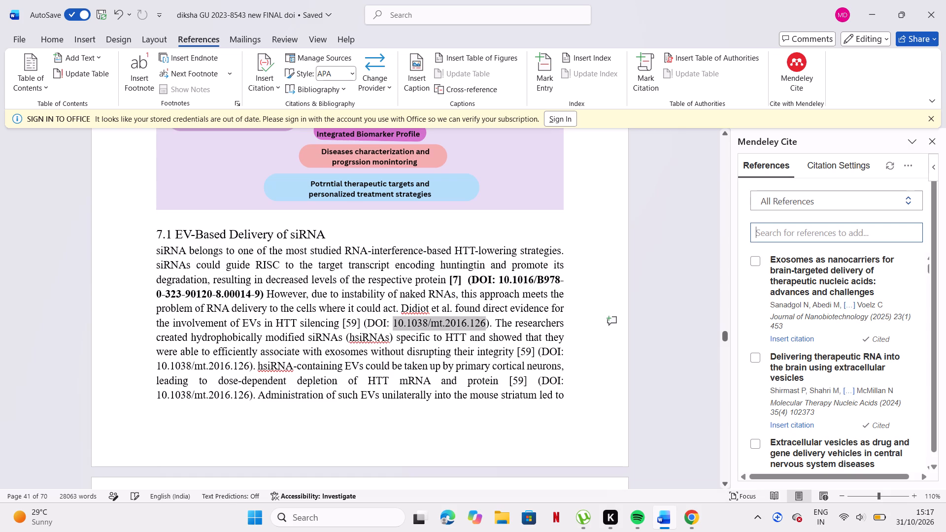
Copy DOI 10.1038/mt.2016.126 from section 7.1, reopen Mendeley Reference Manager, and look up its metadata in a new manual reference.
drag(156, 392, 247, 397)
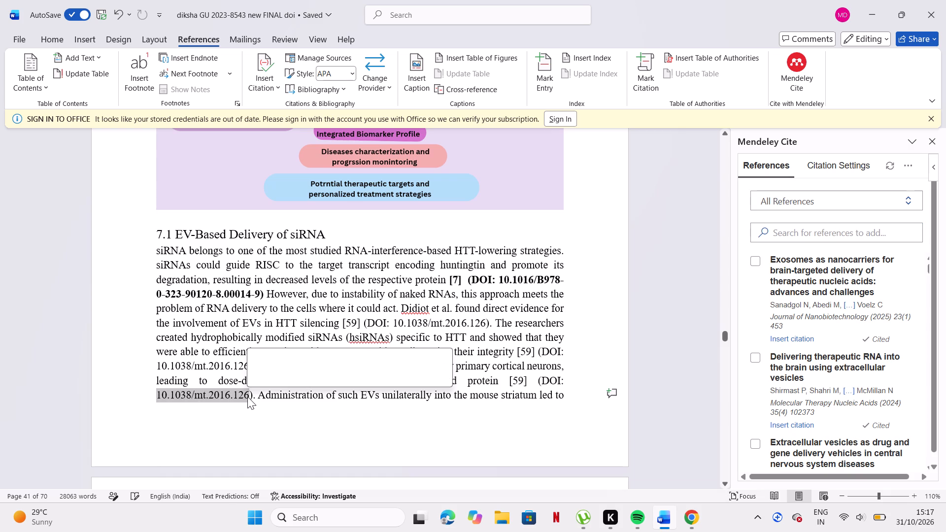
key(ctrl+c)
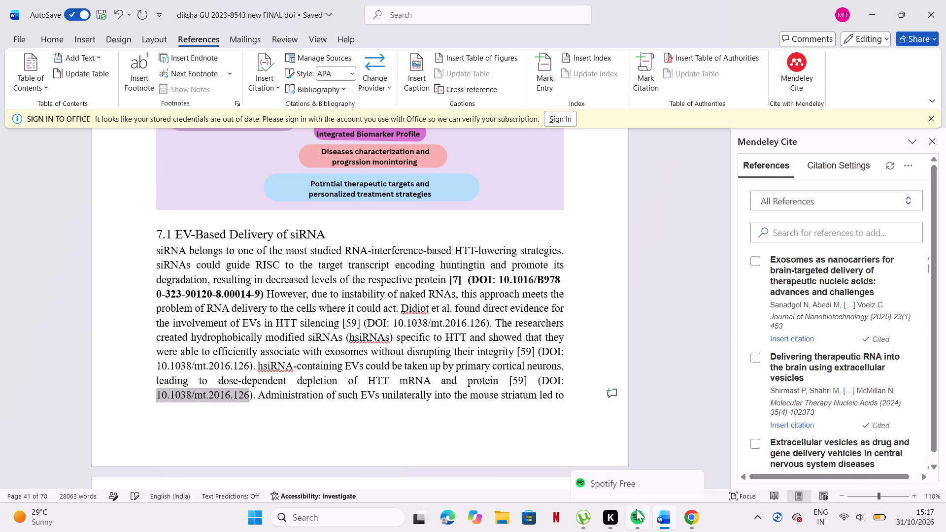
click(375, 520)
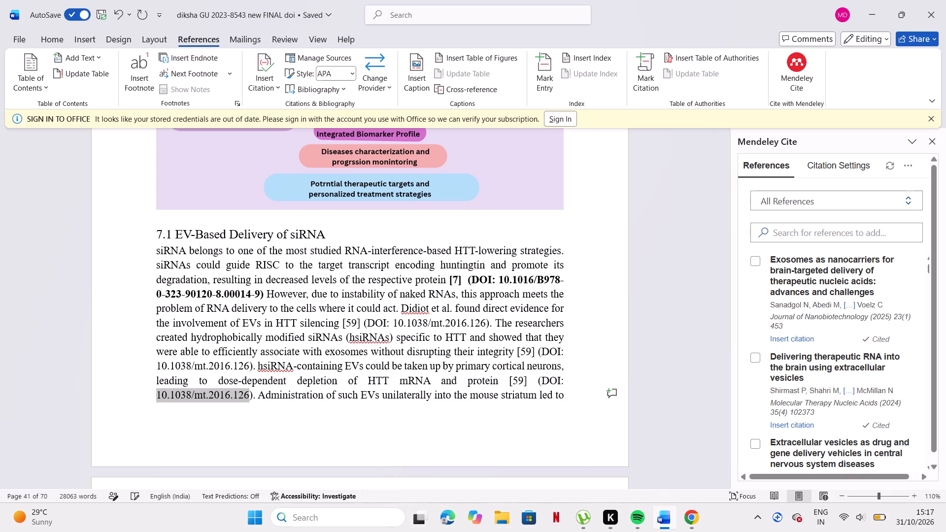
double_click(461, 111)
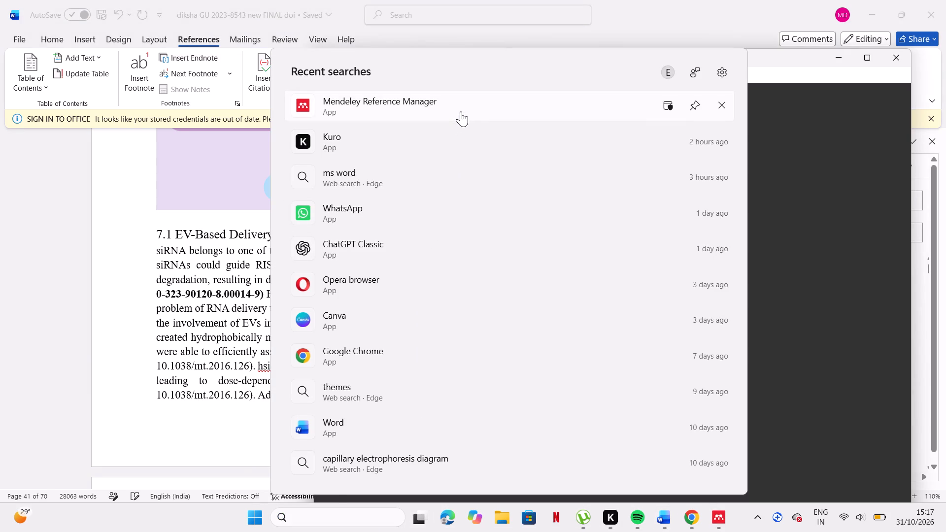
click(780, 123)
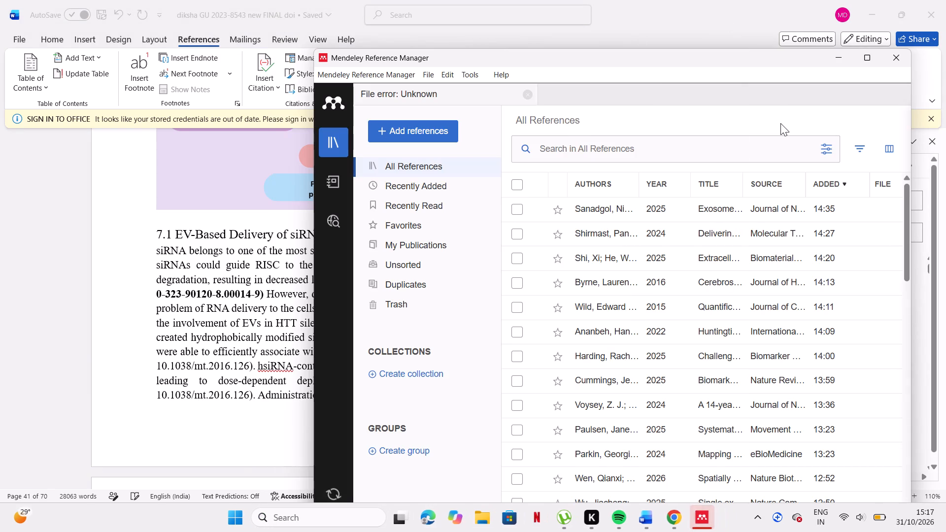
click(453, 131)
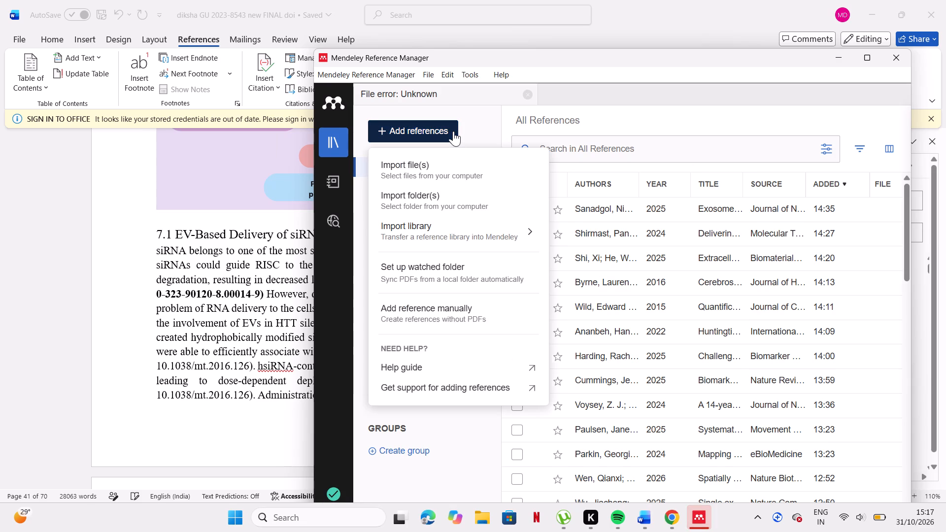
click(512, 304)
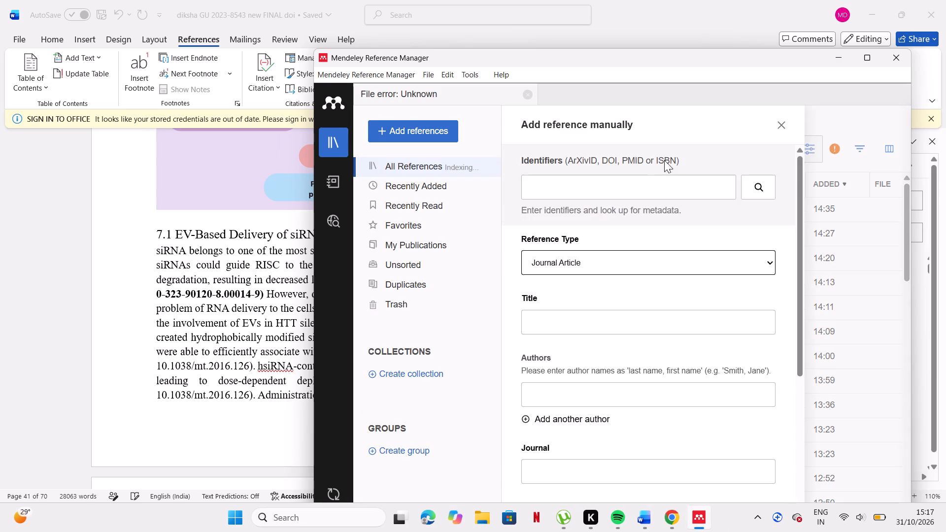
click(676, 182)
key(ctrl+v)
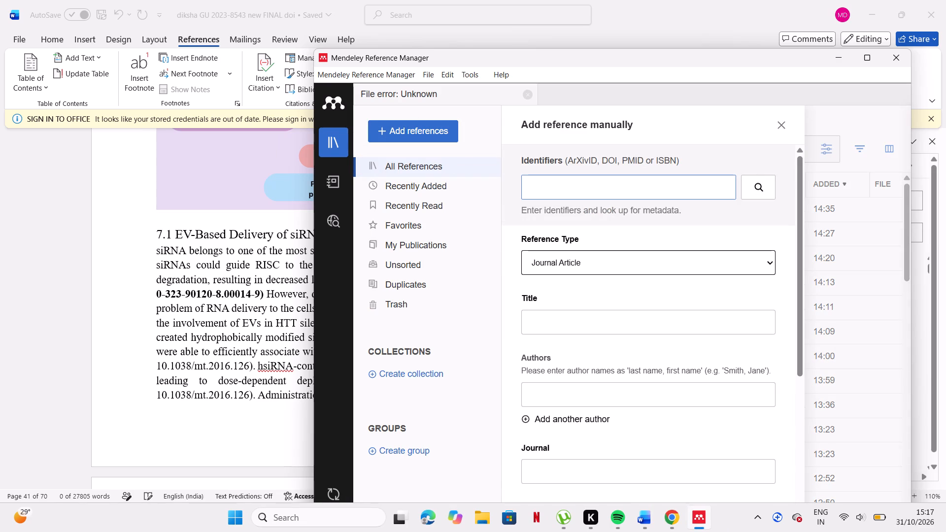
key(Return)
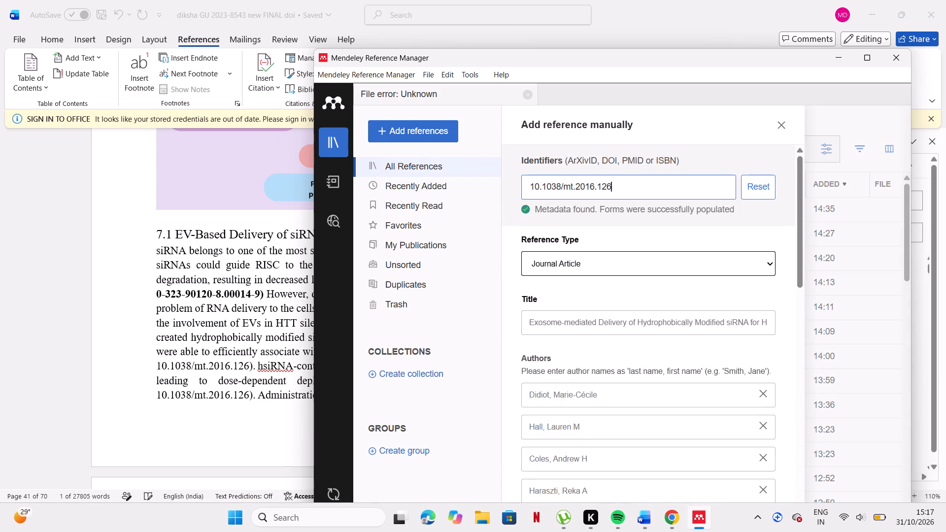
Review the metadata filled in for DOI 10.1038/mt.2016.126 and close the manual entry form without adding the reference.
scroll(677, 267, down, 6)
scroll(677, 267, up, 6)
click(783, 120)
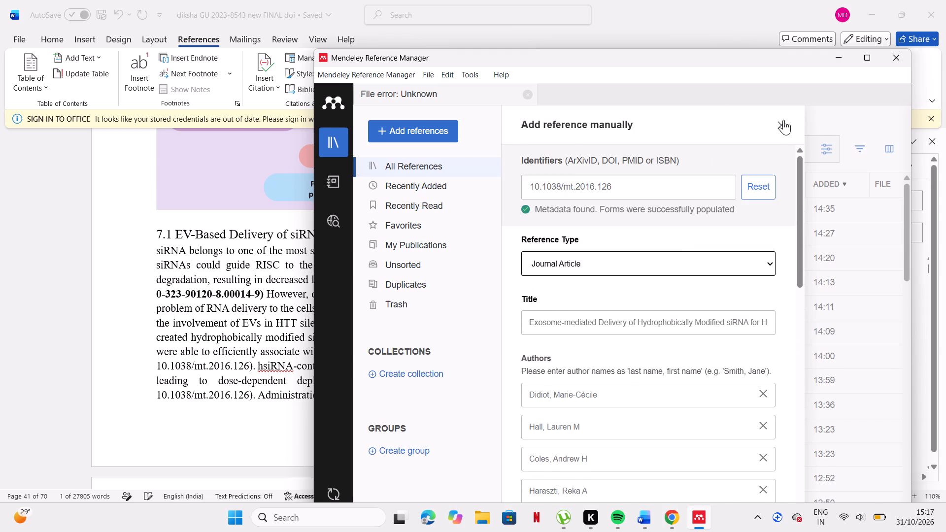
Switch back to Word and return to the text of section 7.1 EV-Based Delivery of siRNA.
click(288, 332)
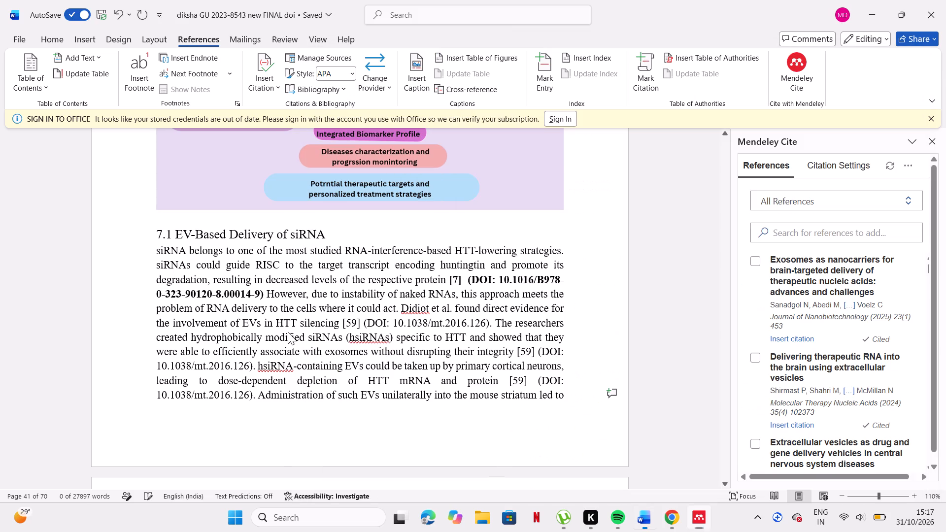
click(494, 395)
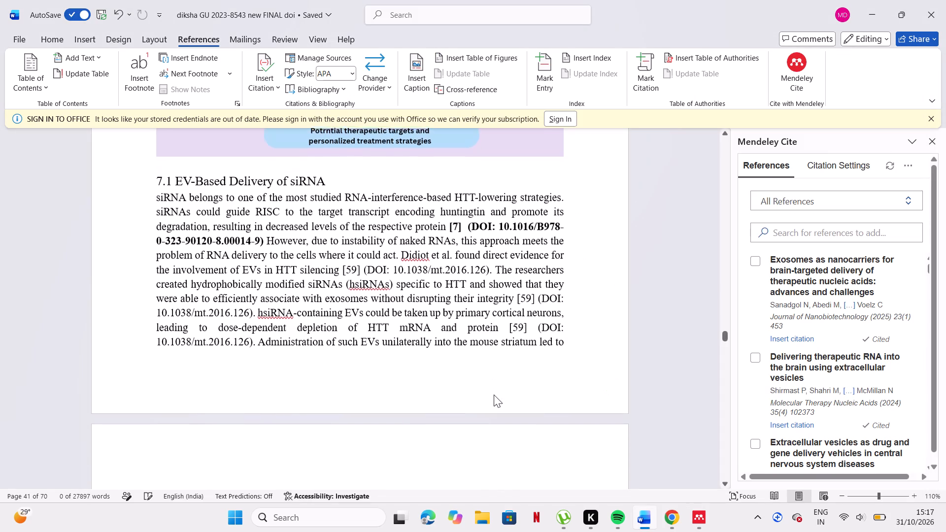
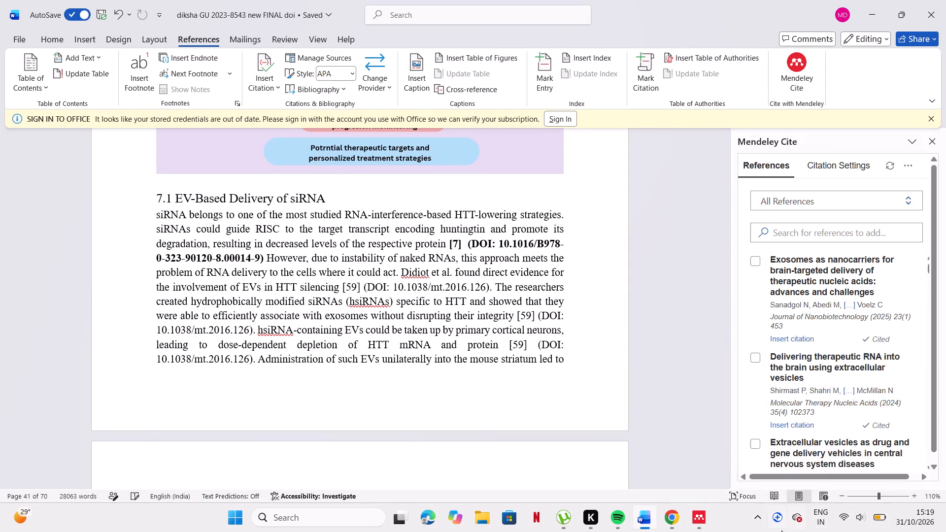
Switch to Mendeley Reference Manager, start a new manual reference, and try to look up metadata using the identifier "Didiot 2016".
click(696, 529)
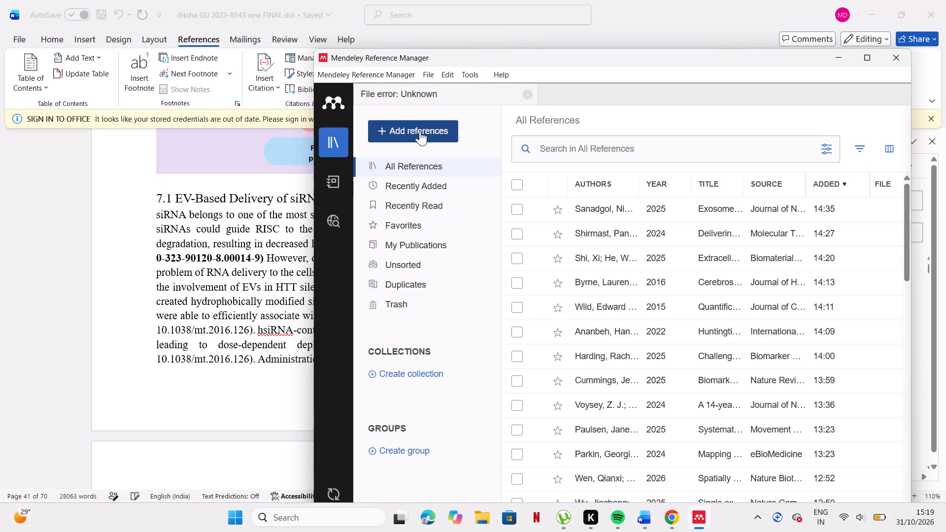
click(414, 126)
click(451, 303)
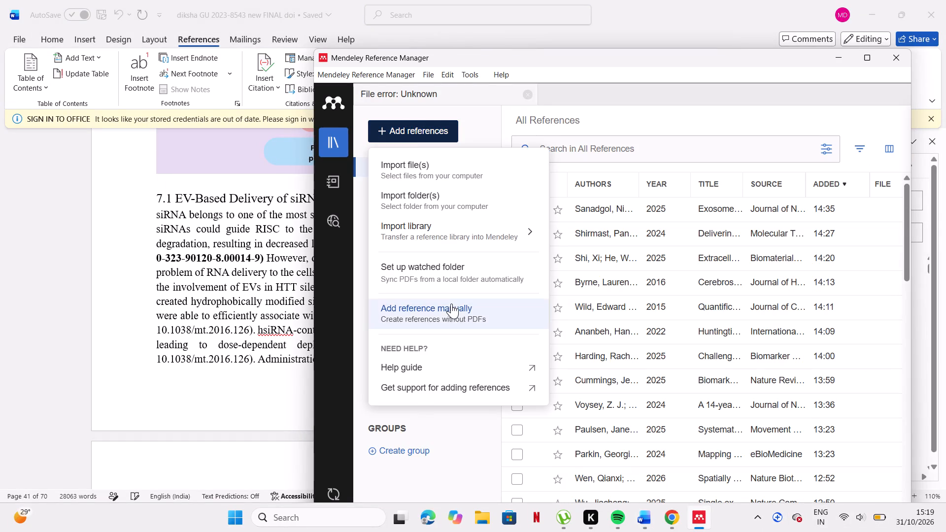
click(582, 193)
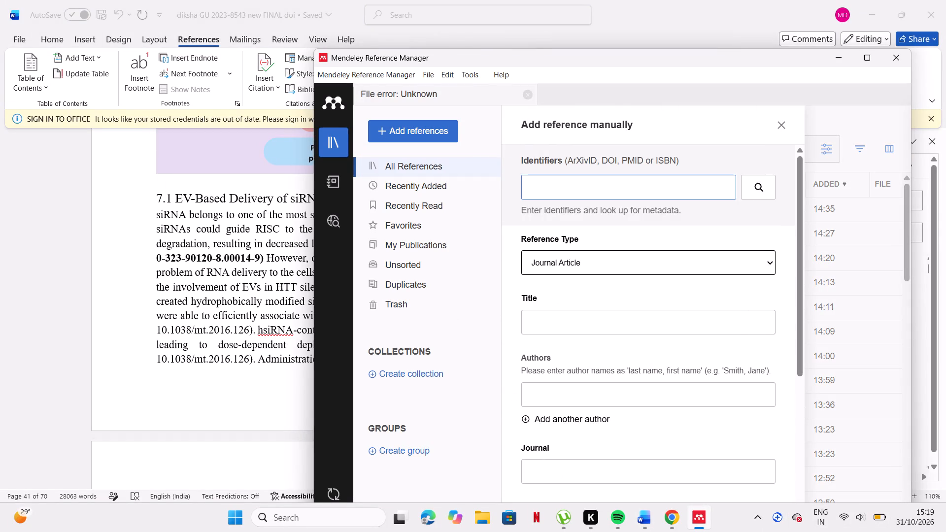
key(d)
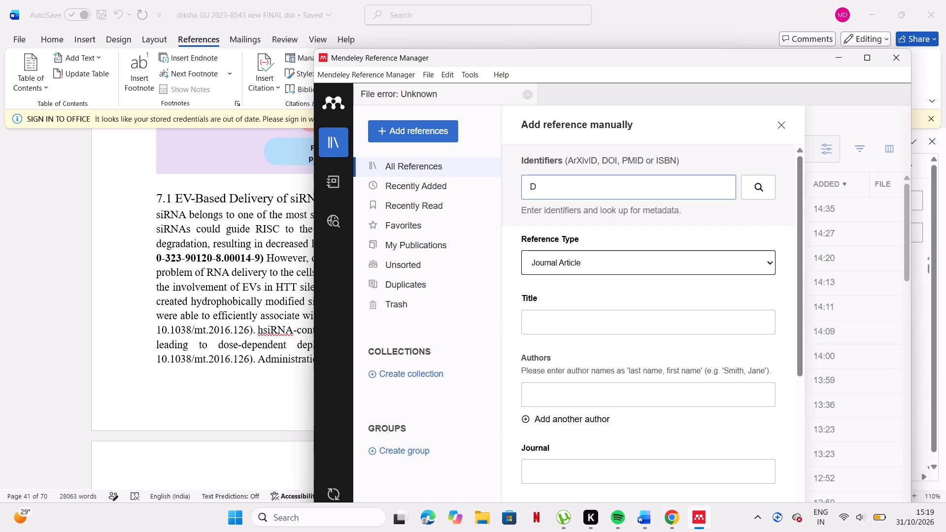
text(id)
text(iot)
key(space)
key(2)
text(016)
key(Return)
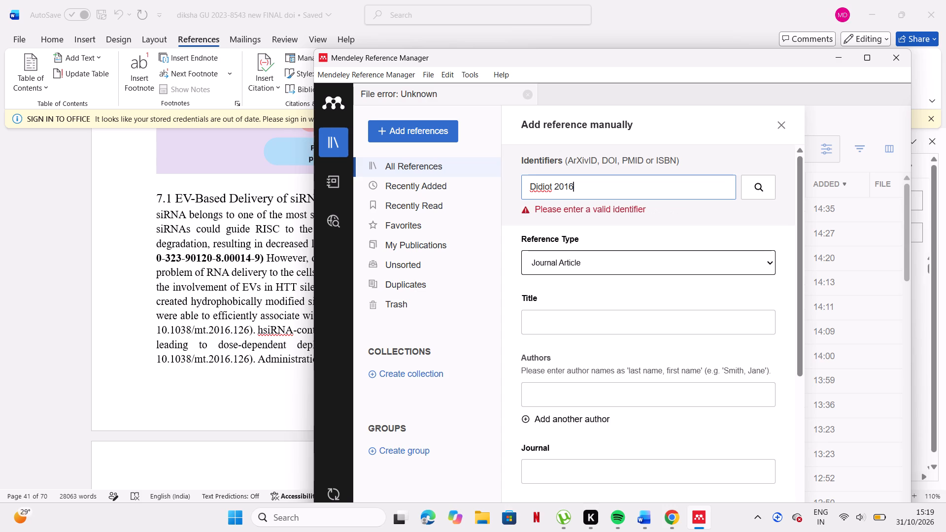
click(751, 192)
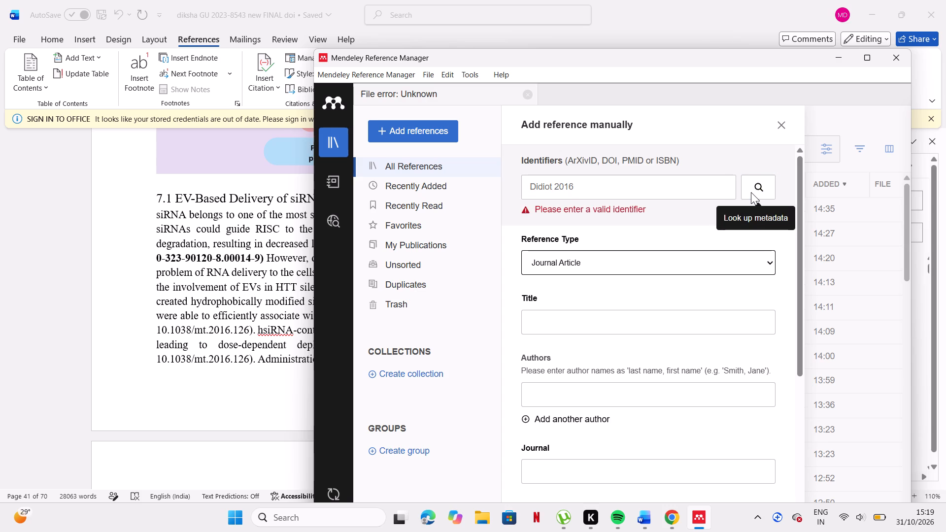
click(751, 192)
triple_click(751, 192)
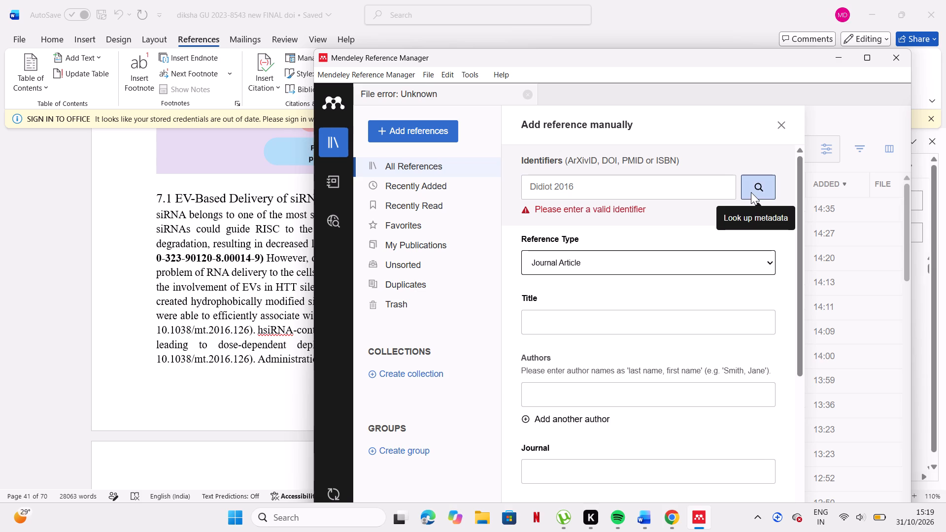
click(657, 187)
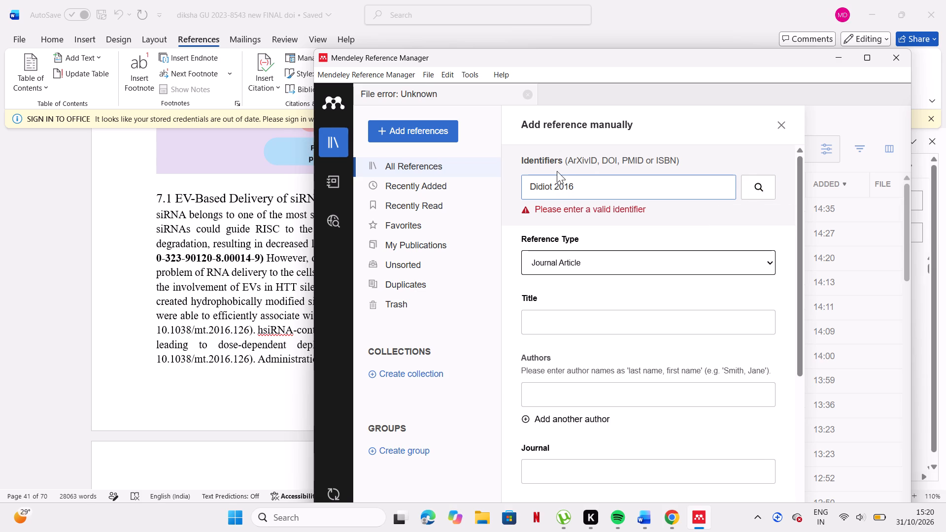
click(750, 180)
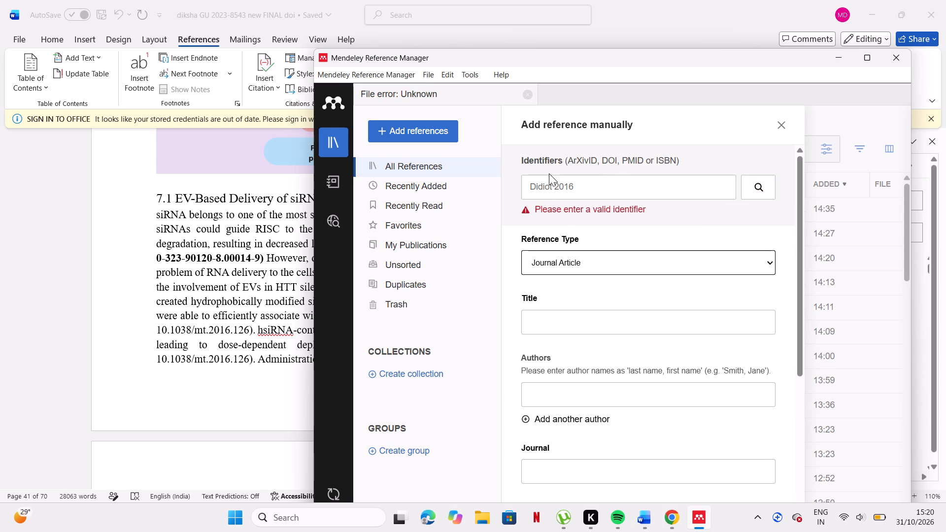
Copy "Didiot 2016" from the identifier entry, switch to Chrome, and search Google for it in a new browser tab.
drag(531, 183, 600, 176)
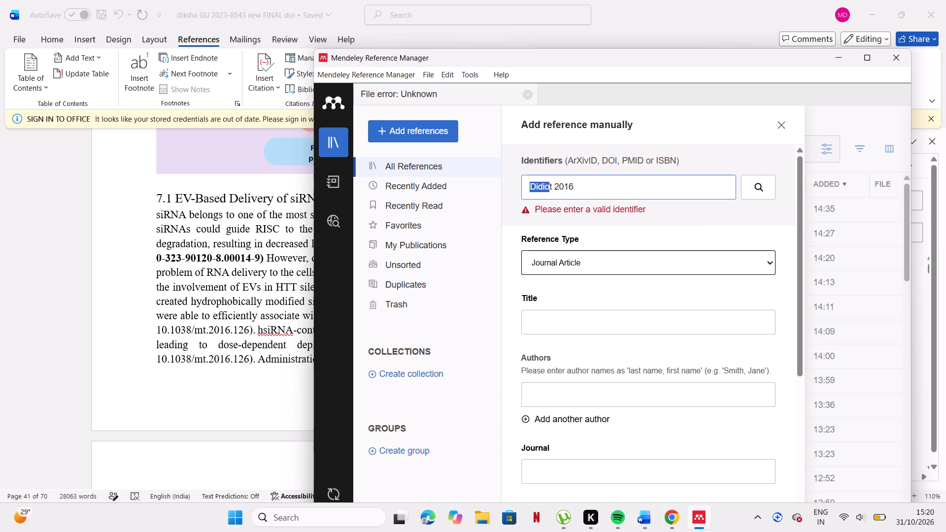
key(ctrl+c)
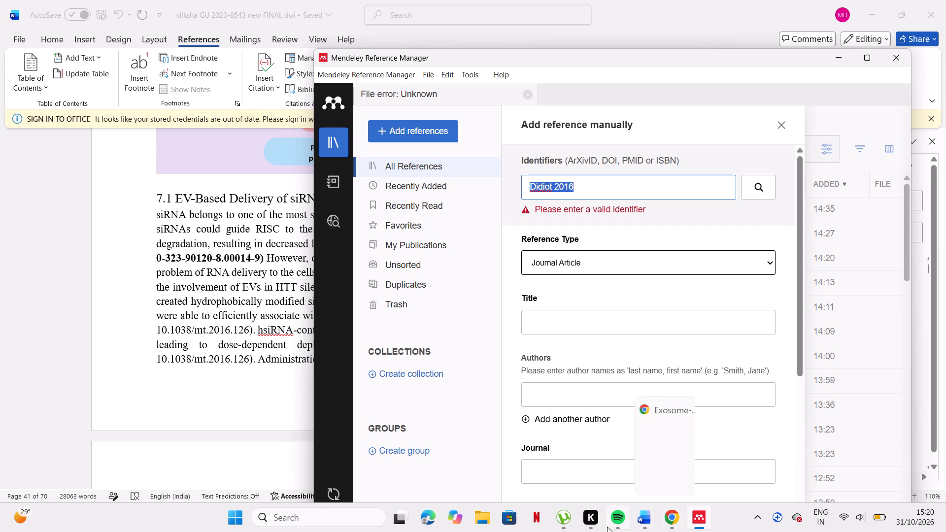
click(669, 527)
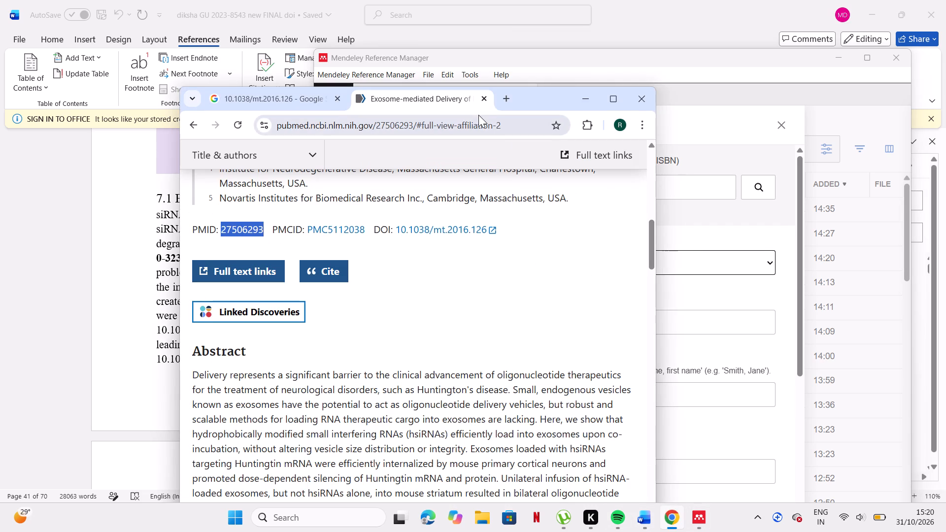
click(505, 96)
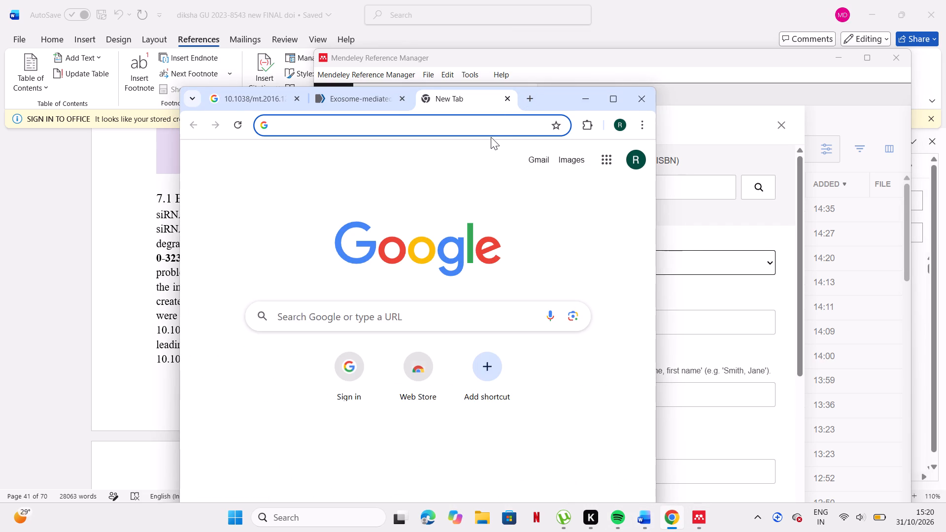
click(495, 125)
key(ctrl+v)
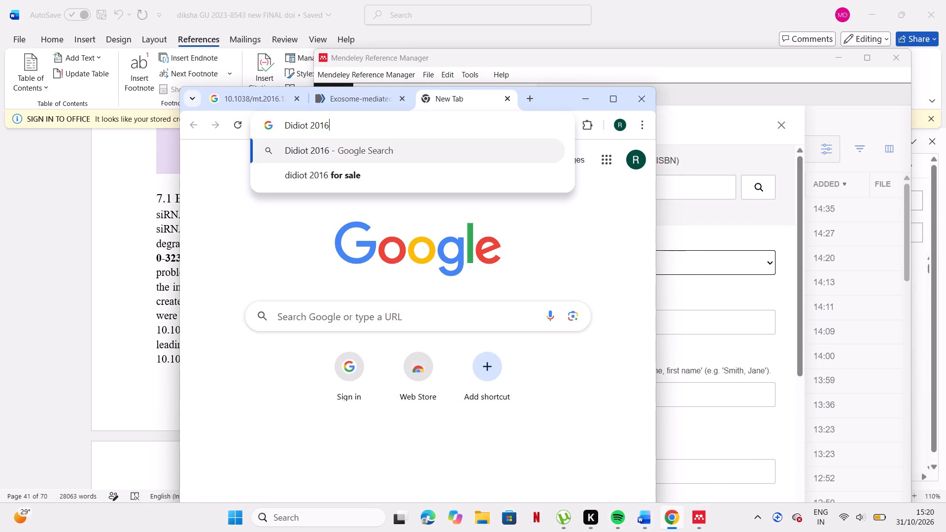
key(Return)
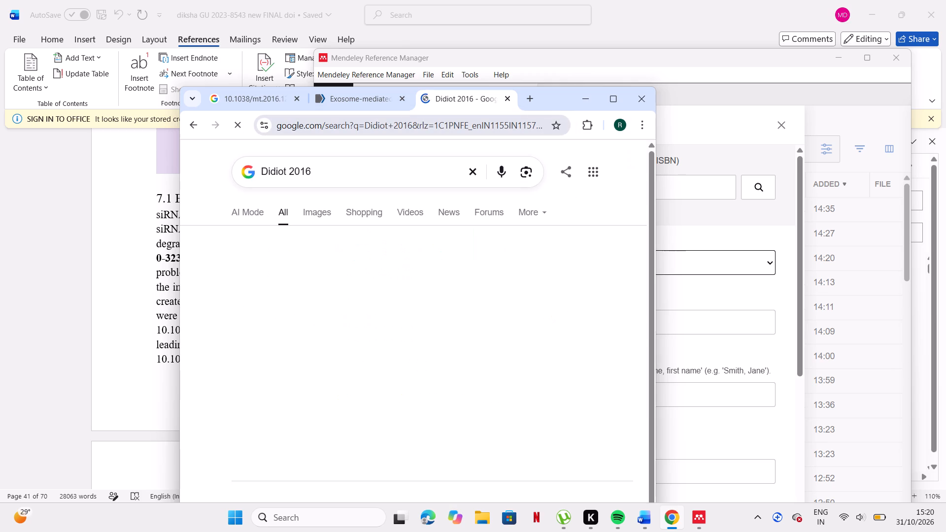
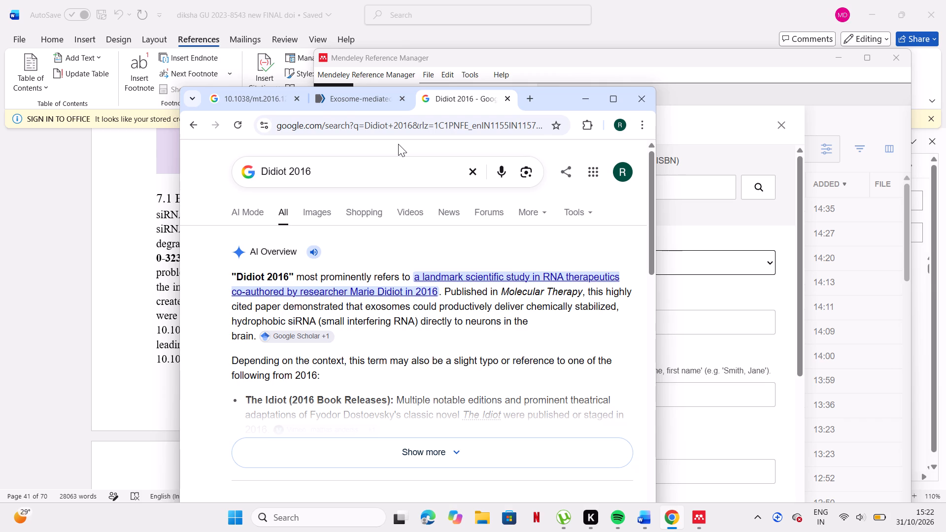
click(643, 92)
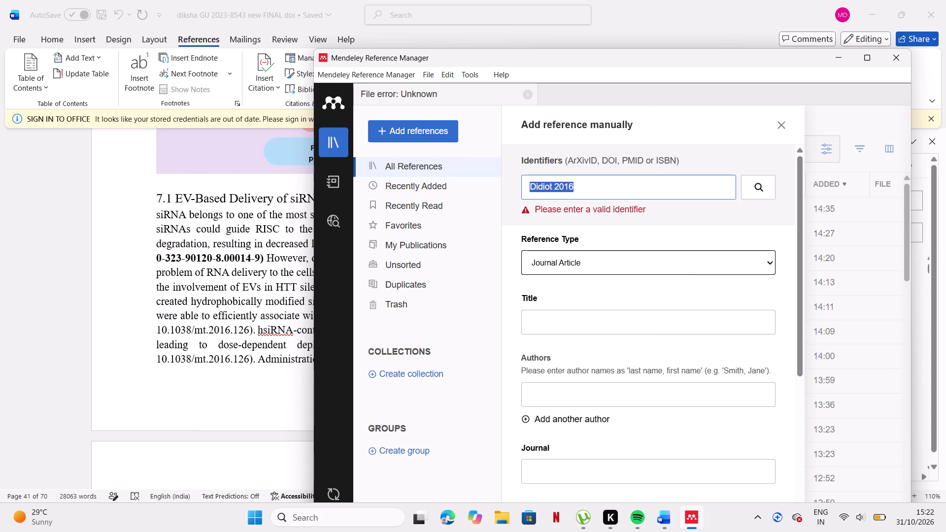
click(710, 185)
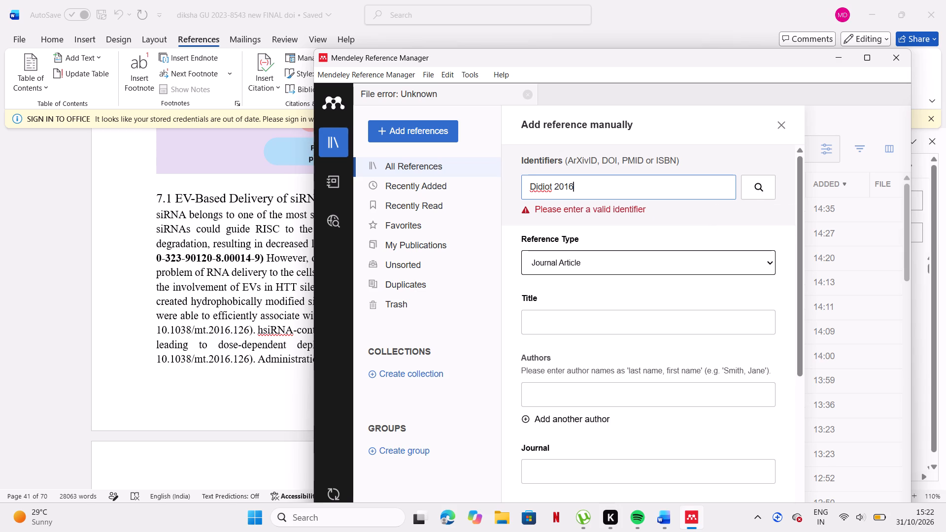
click(646, 324)
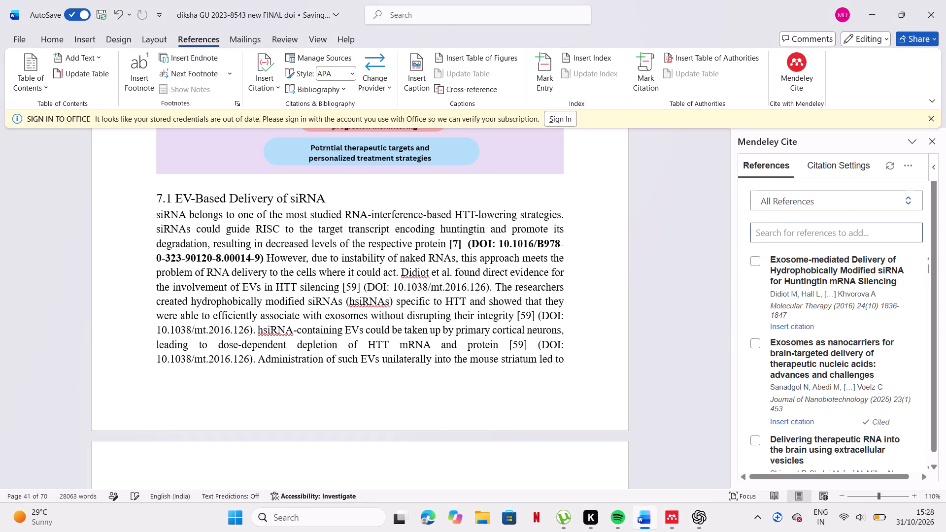
double_click(833, 232)
click(394, 286)
drag(394, 286, 475, 286)
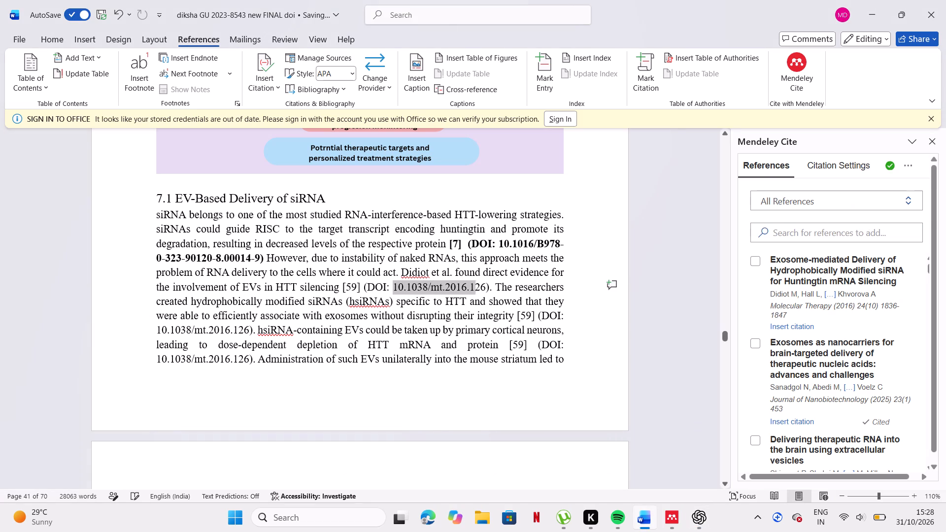
drag(475, 286, 480, 286)
key(ctrl+c)
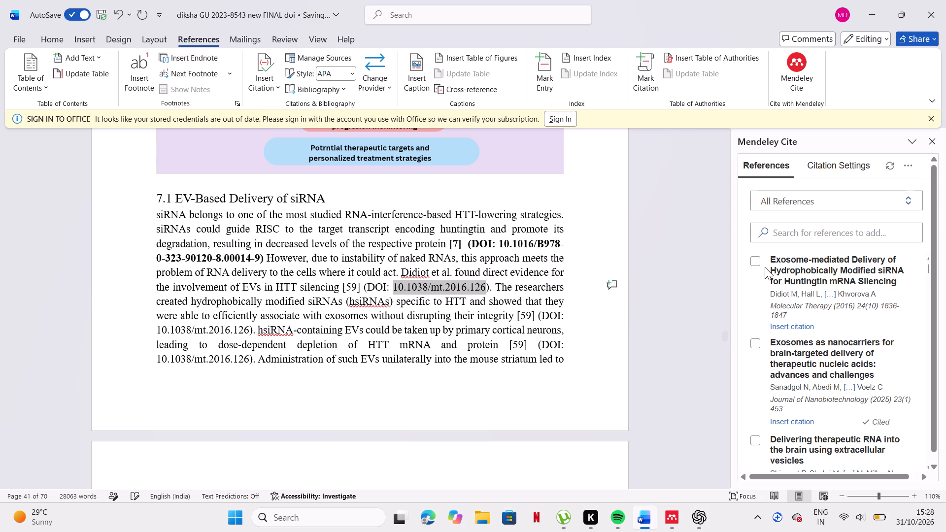
click(802, 232)
key(ctrl+v)
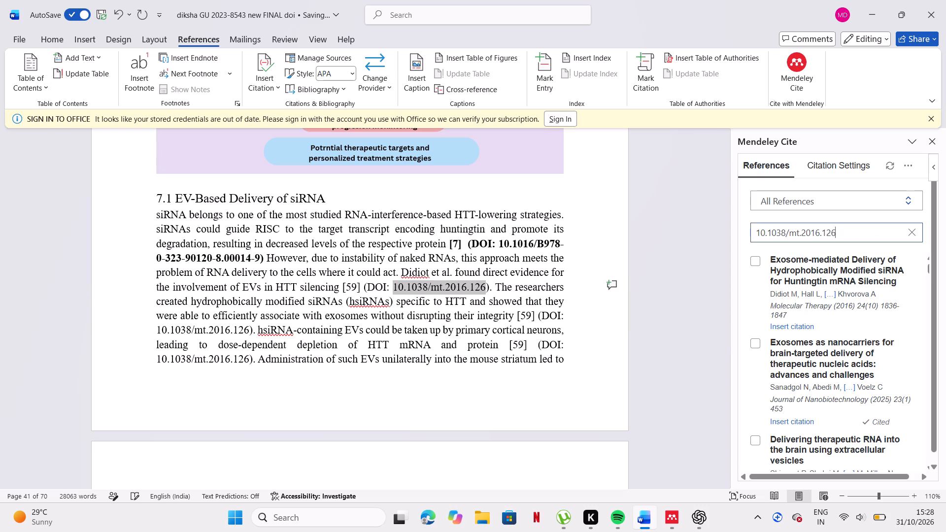
Replace the typed [59] after "EVs in HTT silencing" with the Mendeley citation for Didiot et al. 2016.
click(359, 287)
key(BackSpace)
key(BackSpace)
key(BackSpace)
key(BackSpace)
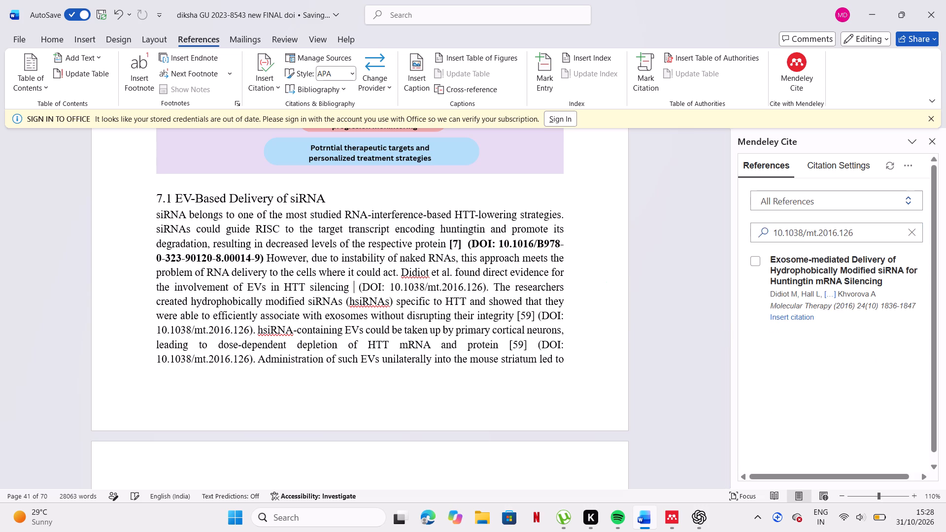
click(791, 317)
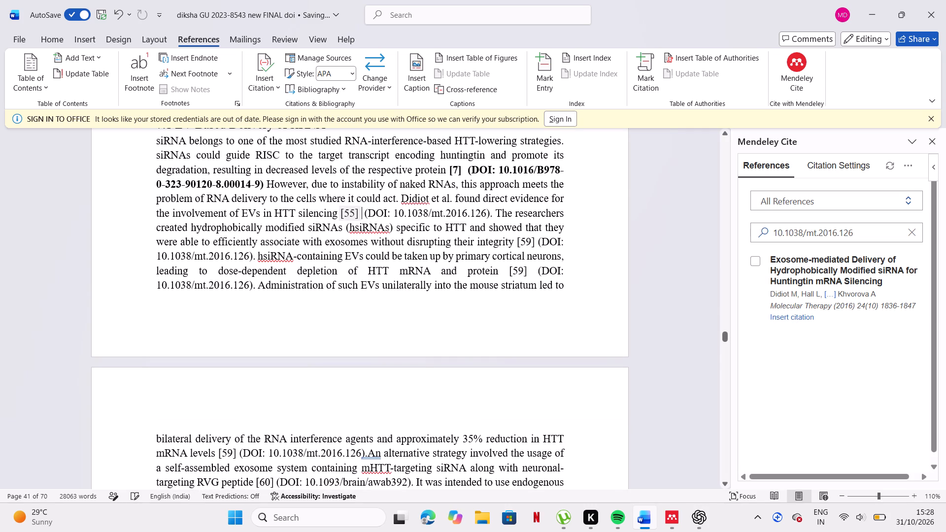
Make the new citation and its DOI 10.1038/mt.2016.126 after "HTT silencing" bold.
drag(339, 211, 493, 213)
ctrl+right_click(493, 213)
key(ctrl+b)
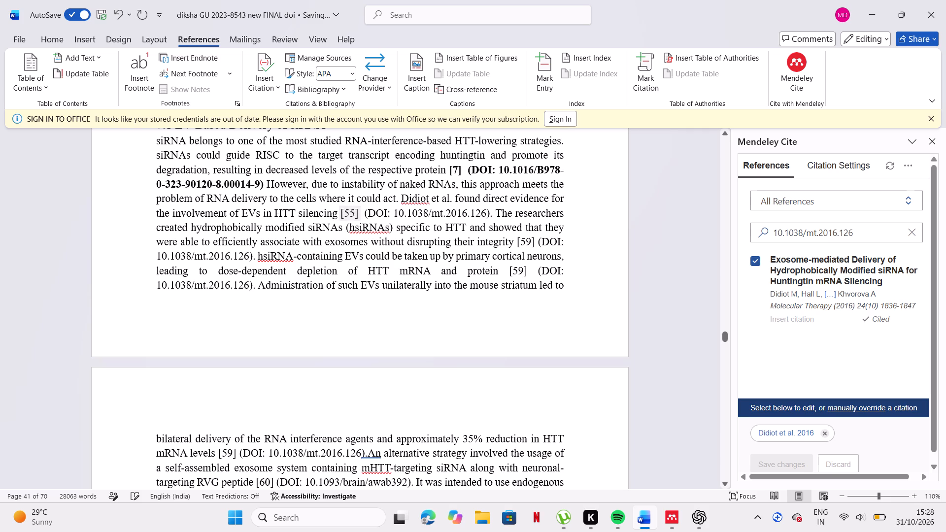
drag(341, 212, 492, 212)
key(ctrl+b)
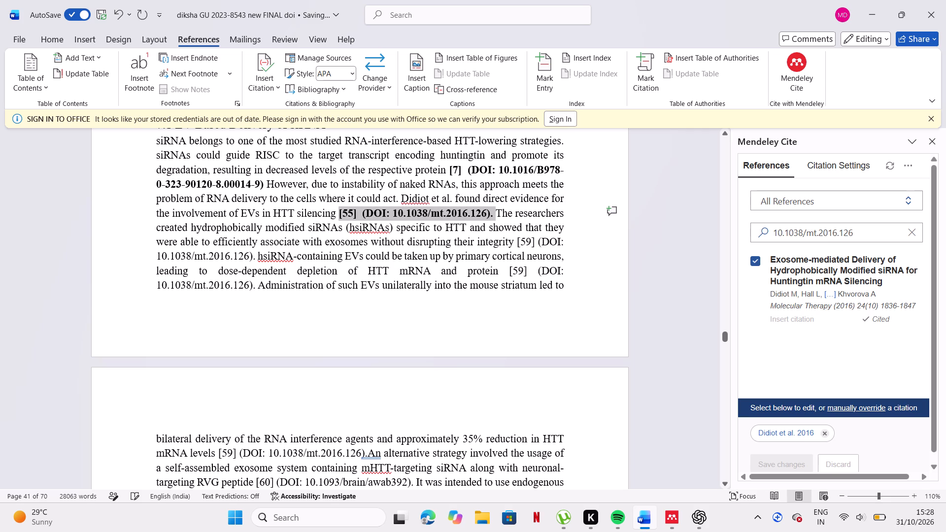
click(157, 254)
click(157, 254)
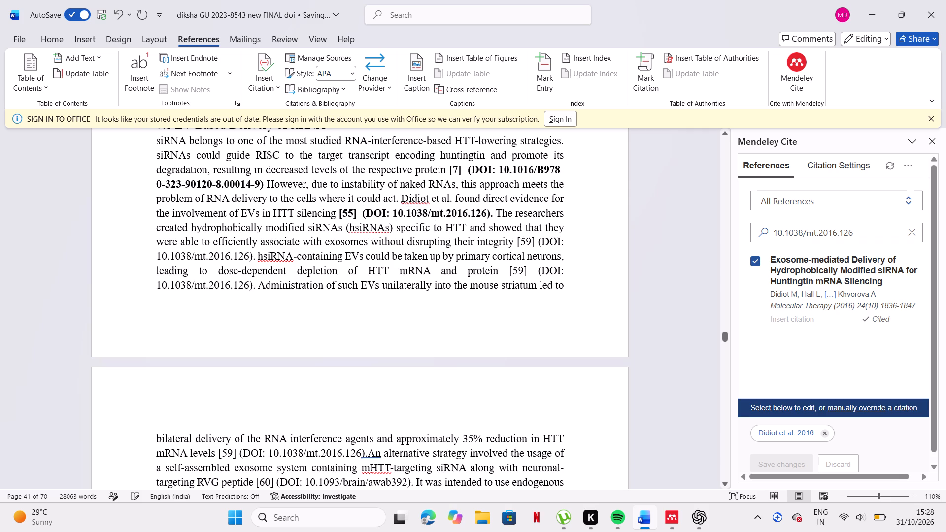
Delete the typed citation [59] and its DOI after "without disrupting their integrity" in section 7.1.
drag(519, 242, 251, 263)
key(BackSpace)
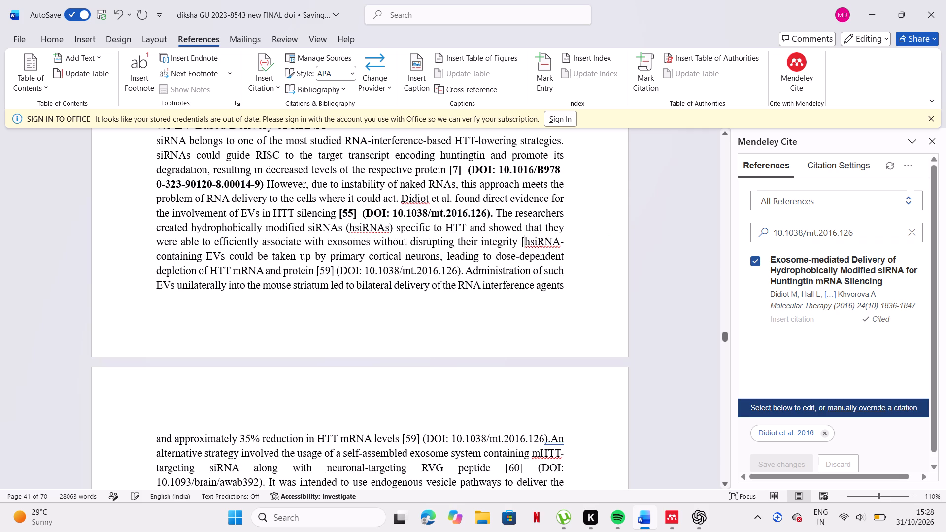
key(BackSpace)
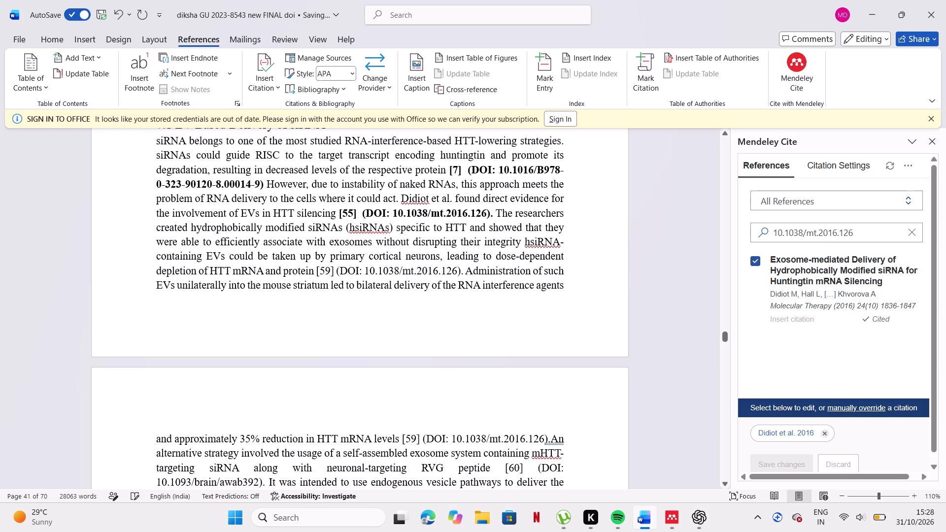
Replace the typed [59] after "depletion of HTT mRNA and protein" with the Mendeley citation for Didiot et al. 2016.
drag(365, 271, 378, 271)
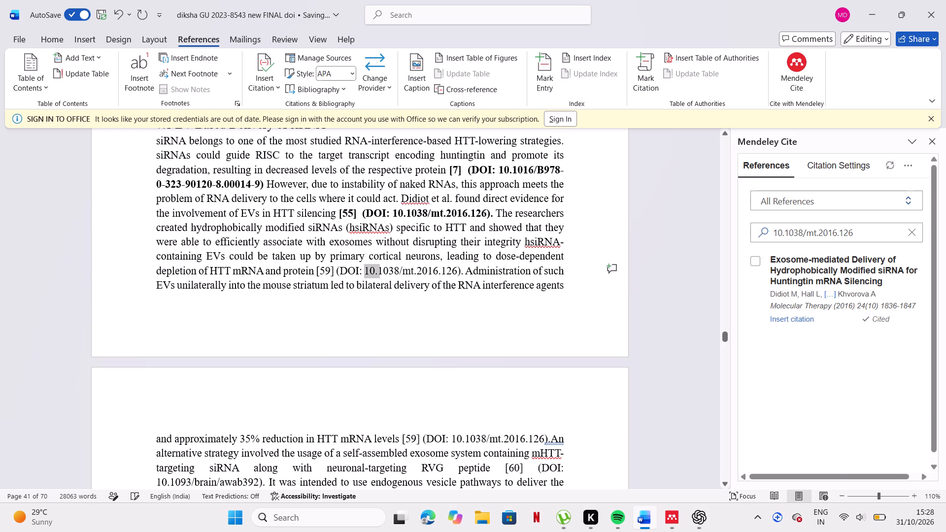
drag(378, 271, 457, 270)
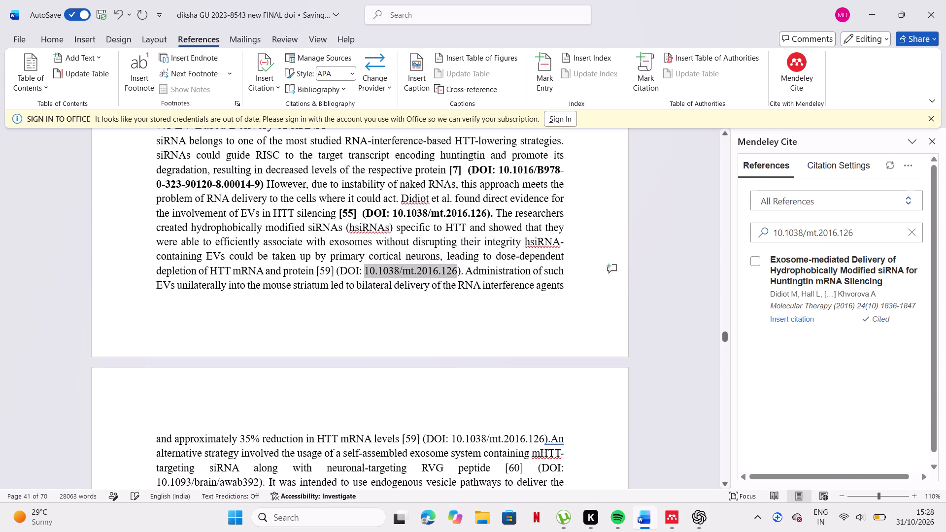
key(ctrl+c)
click(567, 324)
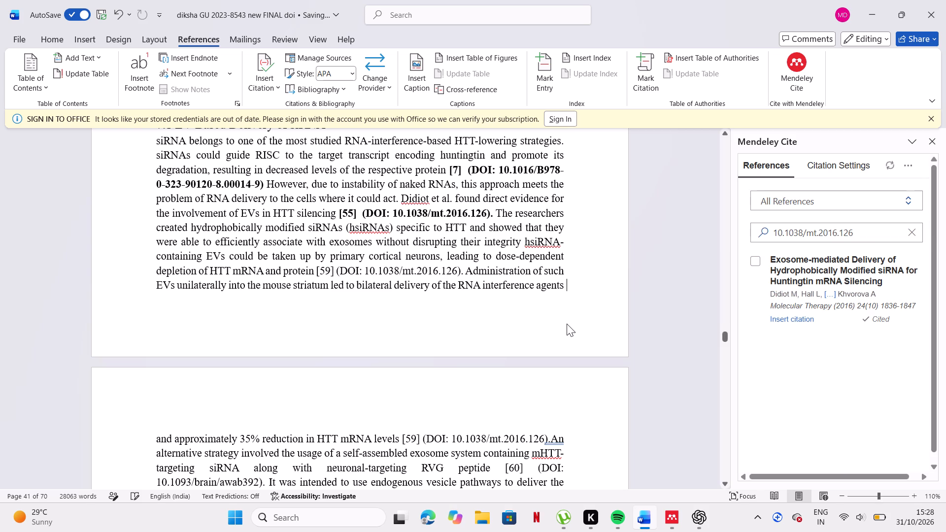
click(333, 266)
key(BackSpace)
key(BackSpace)
key(BackSpace)
key(BackSpace)
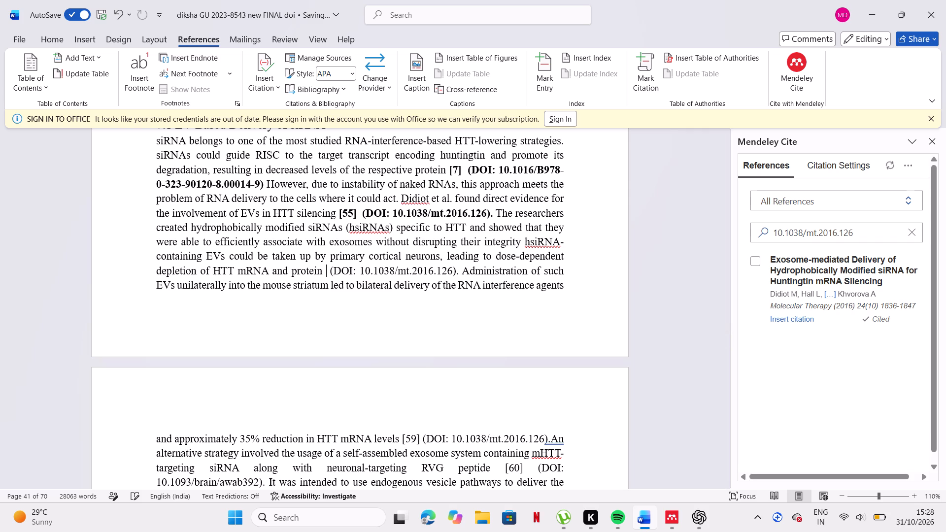
click(802, 319)
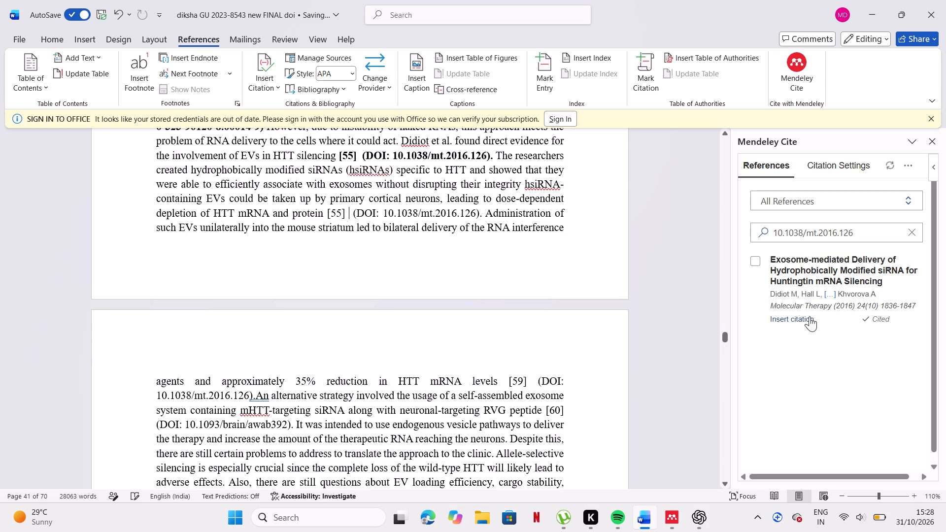
Make the new citation and its DOI 10.1038/mt.2016.126 after "HTT mRNA and protein" bold.
click(618, 305)
scroll(618, 305, up, 2)
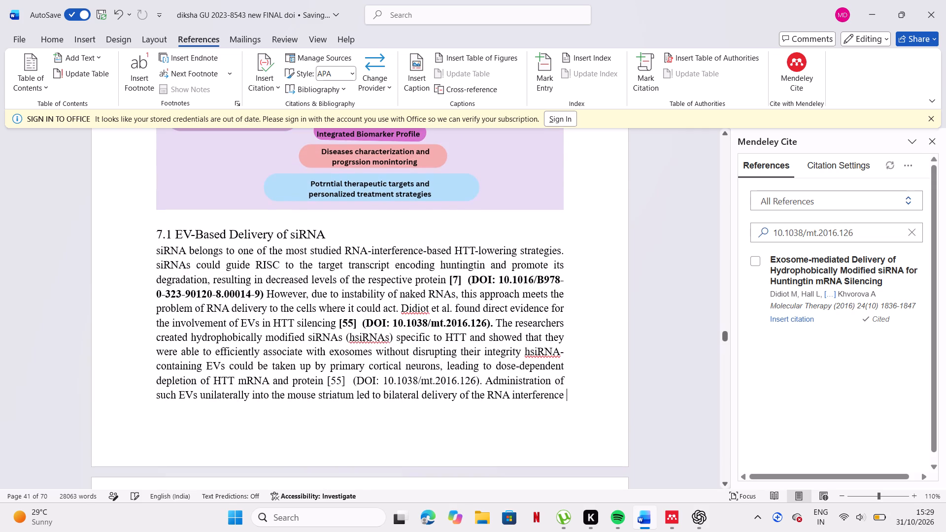
right_click(618, 305)
click(325, 380)
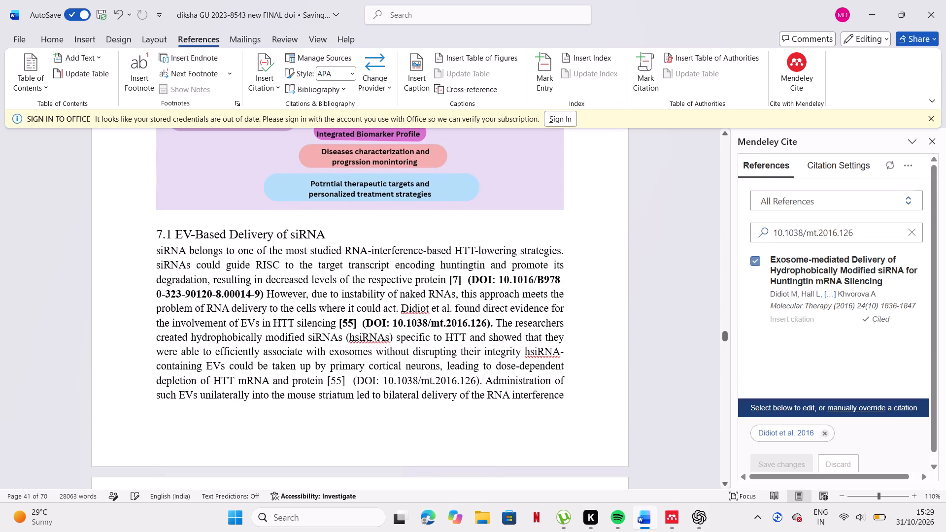
drag(325, 380, 473, 378)
click(473, 378)
drag(328, 379, 391, 375)
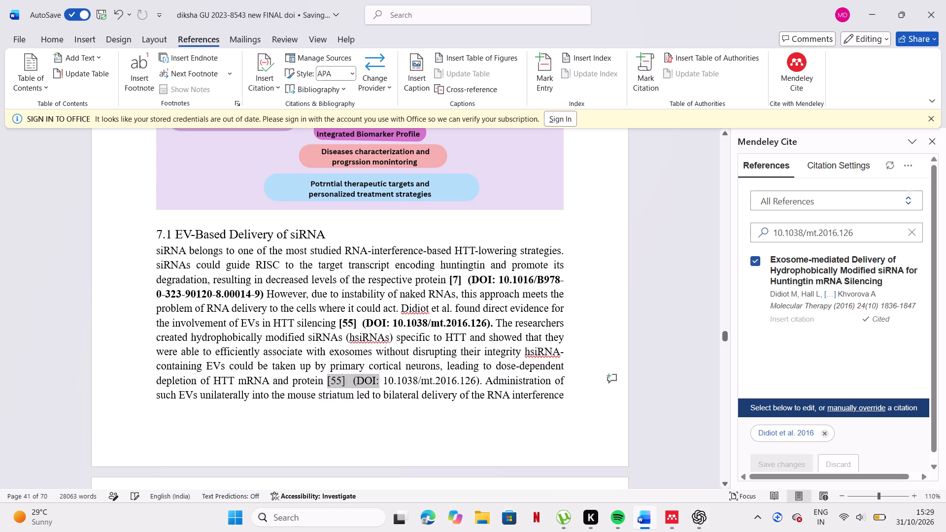
drag(391, 375, 478, 380)
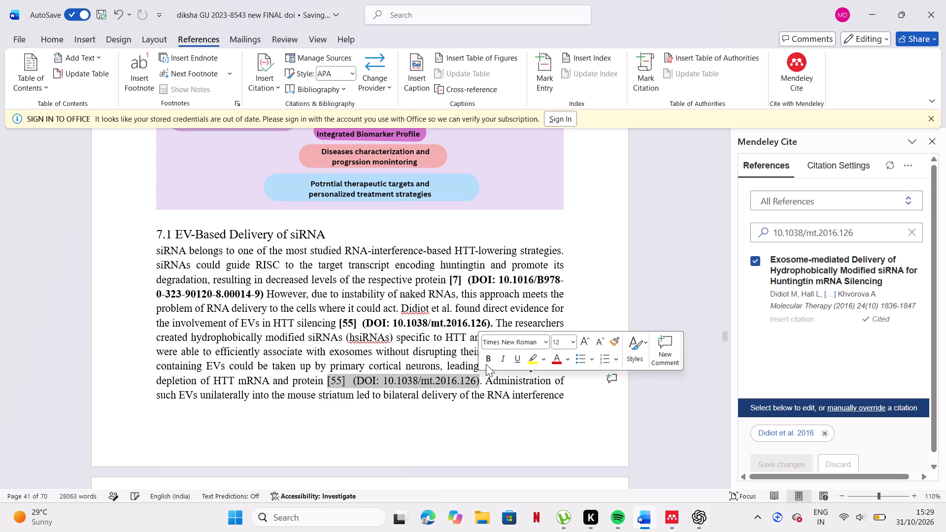
click(486, 363)
scroll(433, 245, up, 6)
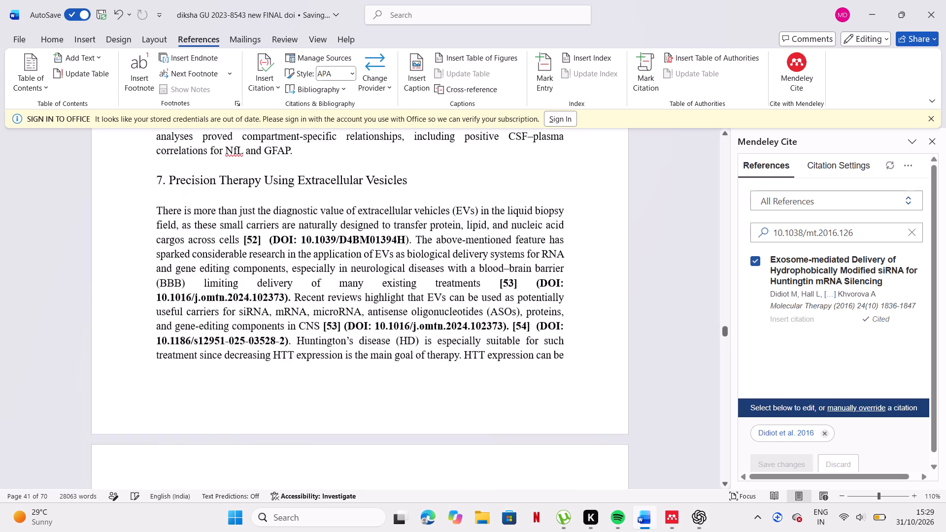
scroll(433, 245, up, 4)
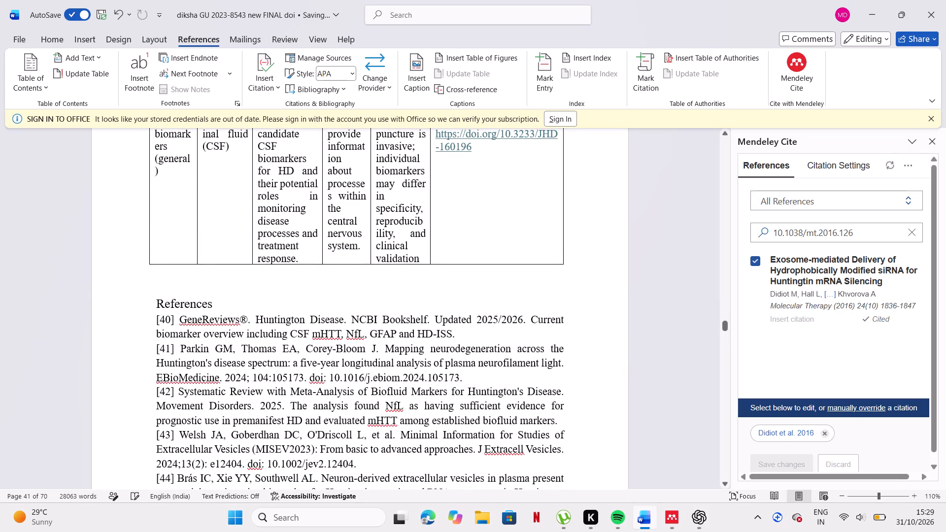
scroll(469, 192, up, 5)
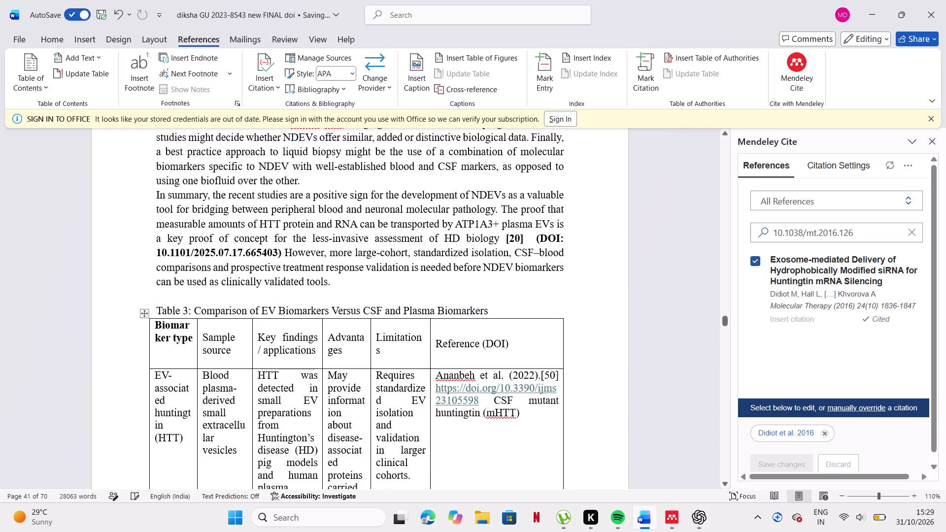
scroll(469, 192, down, 3)
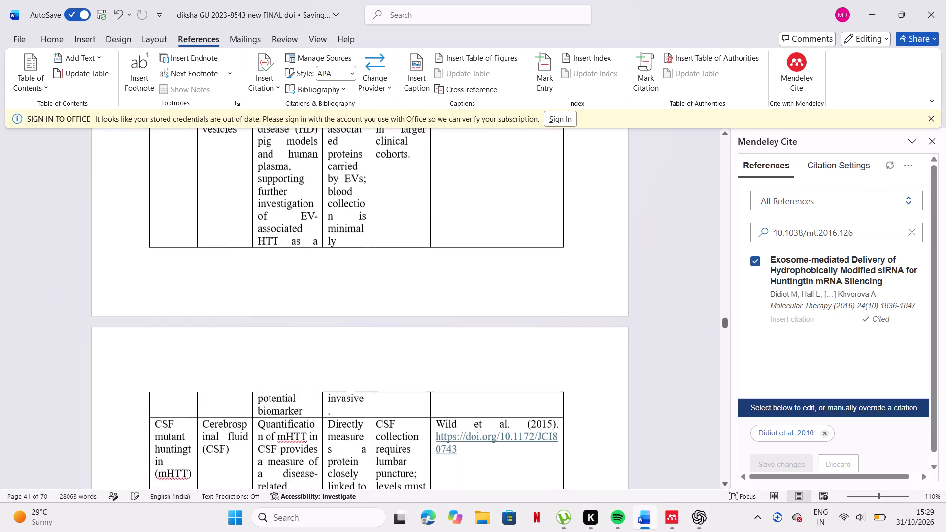
scroll(469, 192, down, 1)
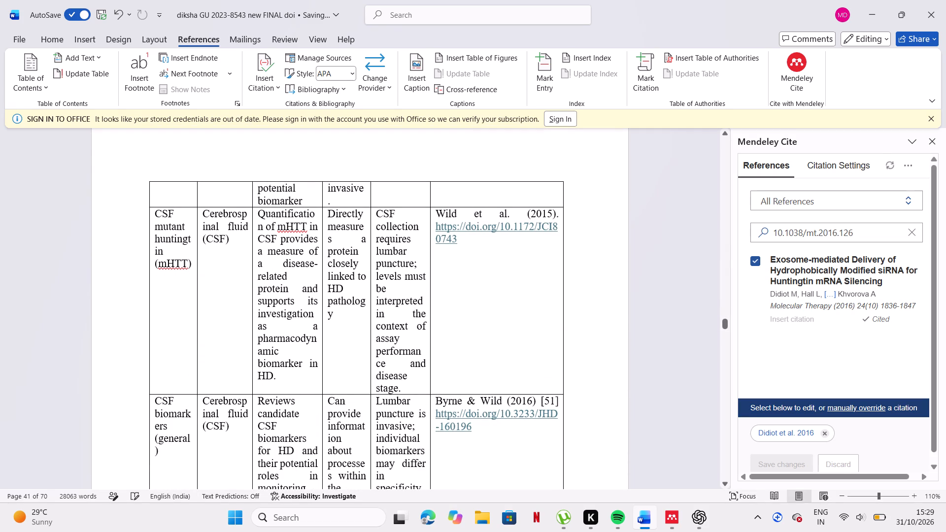
drag(436, 228, 461, 252)
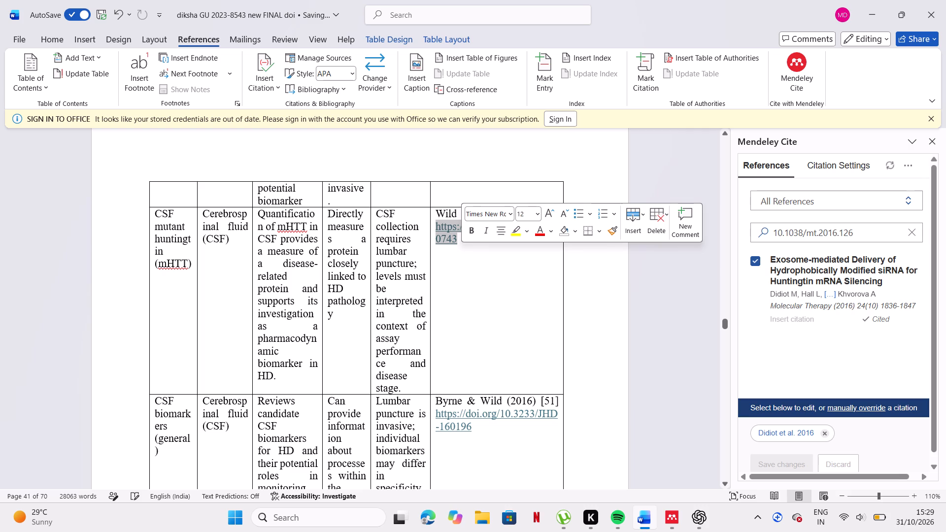
key(ctrl+c)
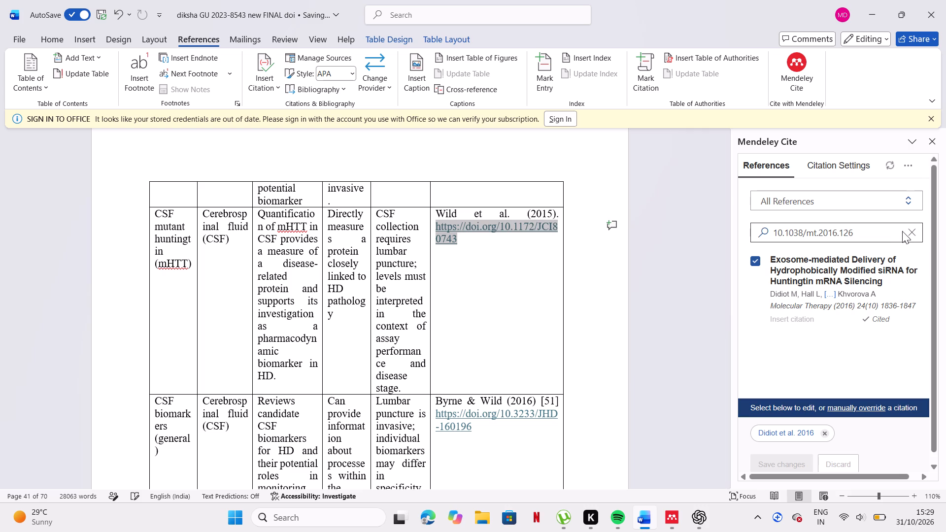
click(908, 230)
click(896, 232)
key(ctrl+v)
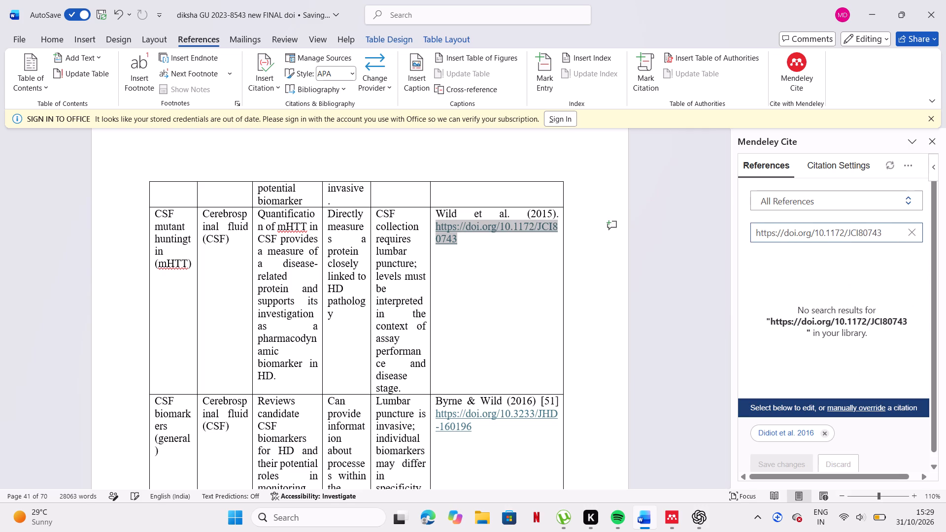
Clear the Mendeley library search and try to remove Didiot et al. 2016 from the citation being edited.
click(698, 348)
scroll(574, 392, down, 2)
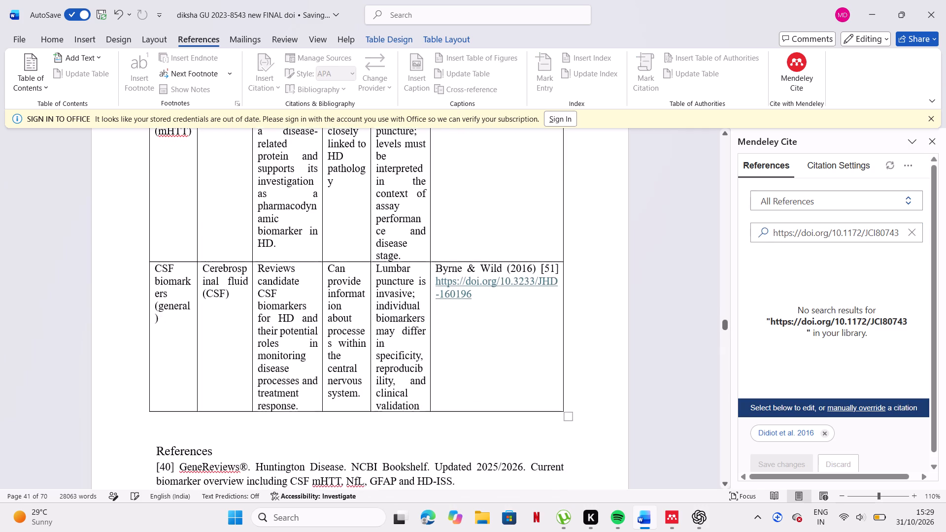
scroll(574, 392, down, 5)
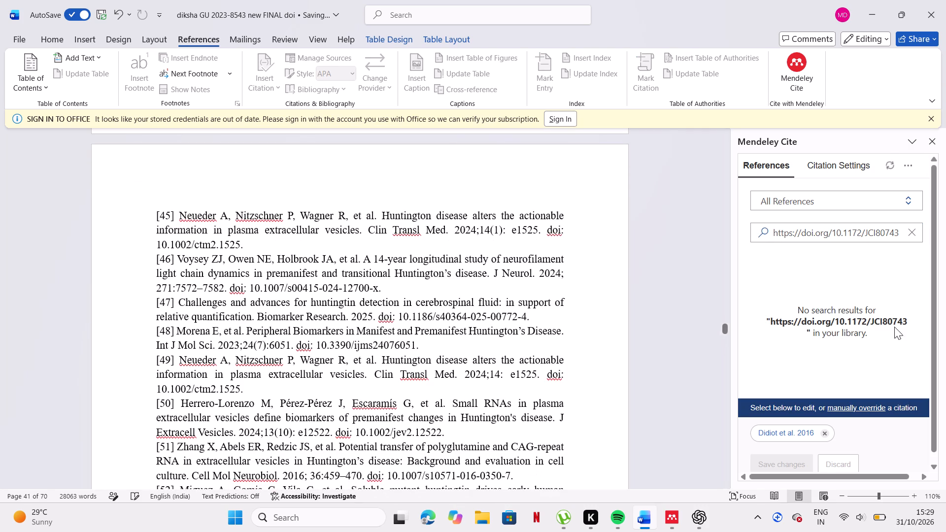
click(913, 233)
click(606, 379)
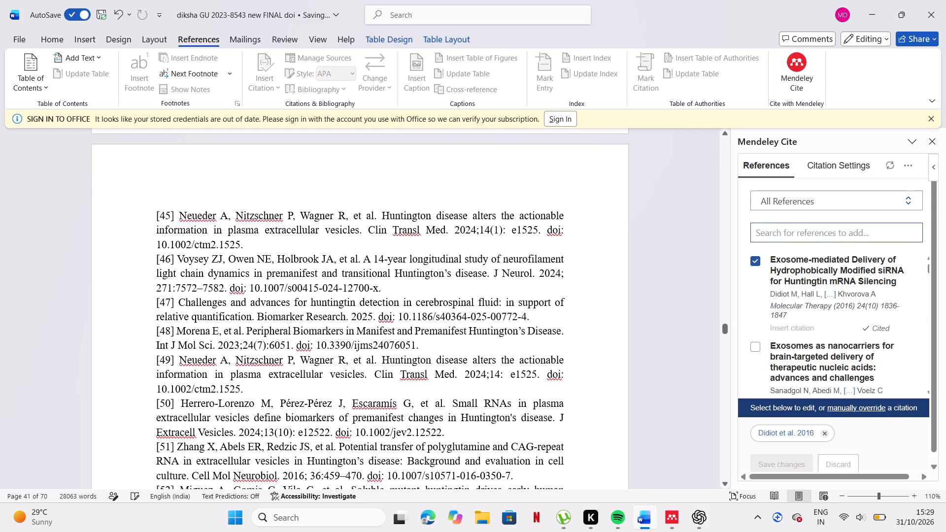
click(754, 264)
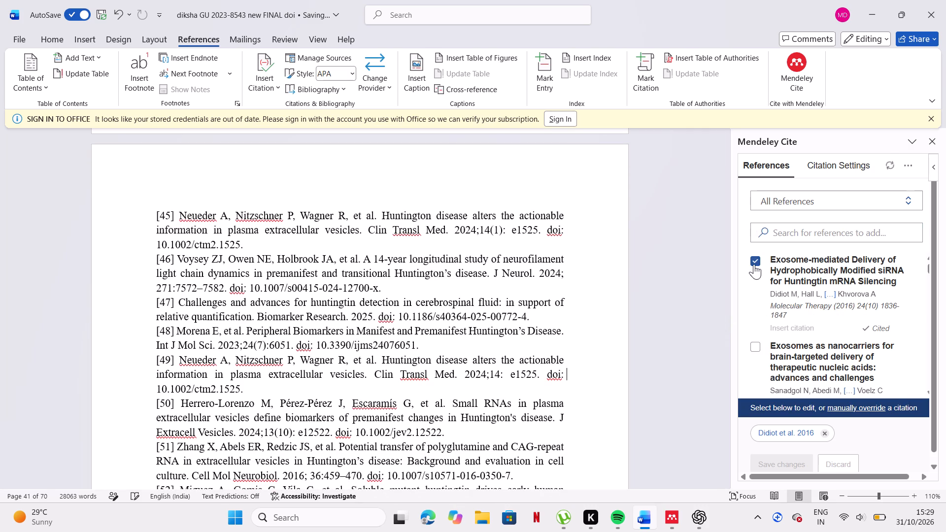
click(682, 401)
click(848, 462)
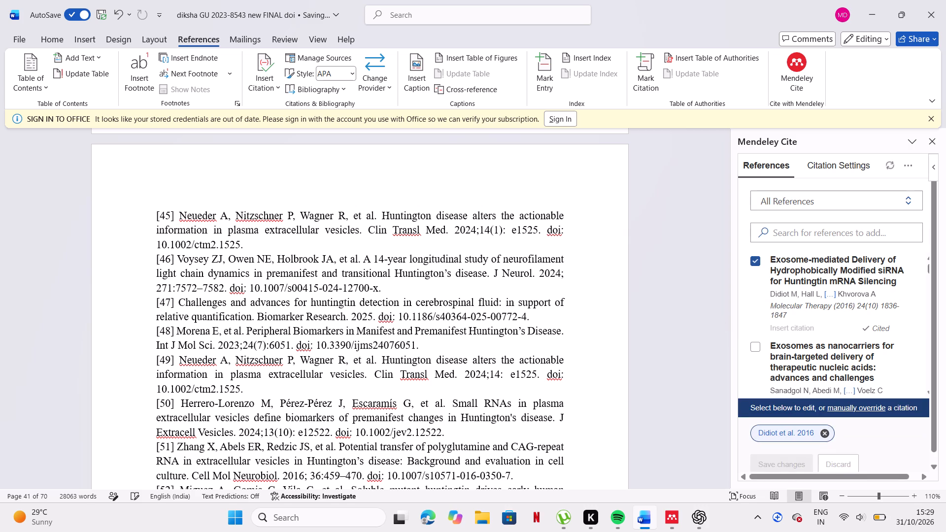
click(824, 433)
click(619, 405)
Replace the typed [59] after "35% reduction in HTT mRNA levels" in section 7.1 with the Mendeley citation for Didiot et al. 2016.
scroll(619, 405, down, 3)
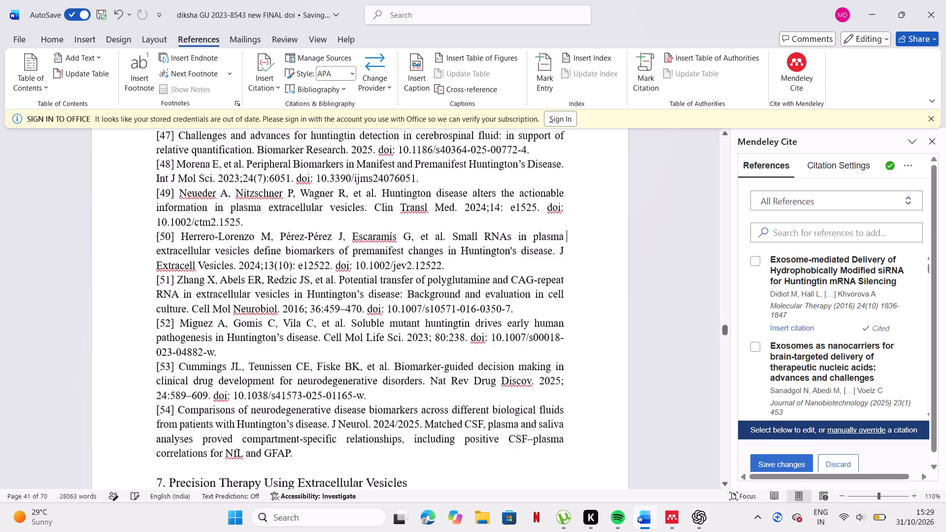
scroll(619, 405, down, 8)
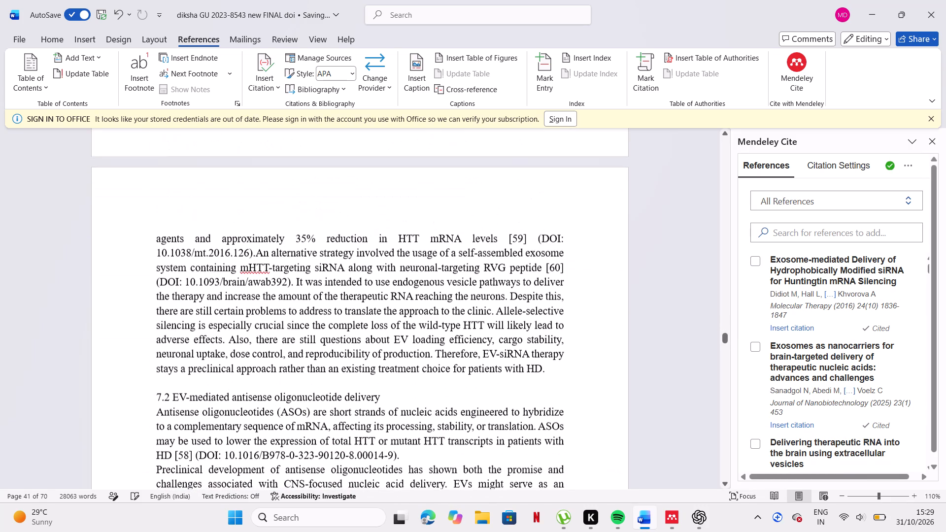
scroll(541, 313, up, 2)
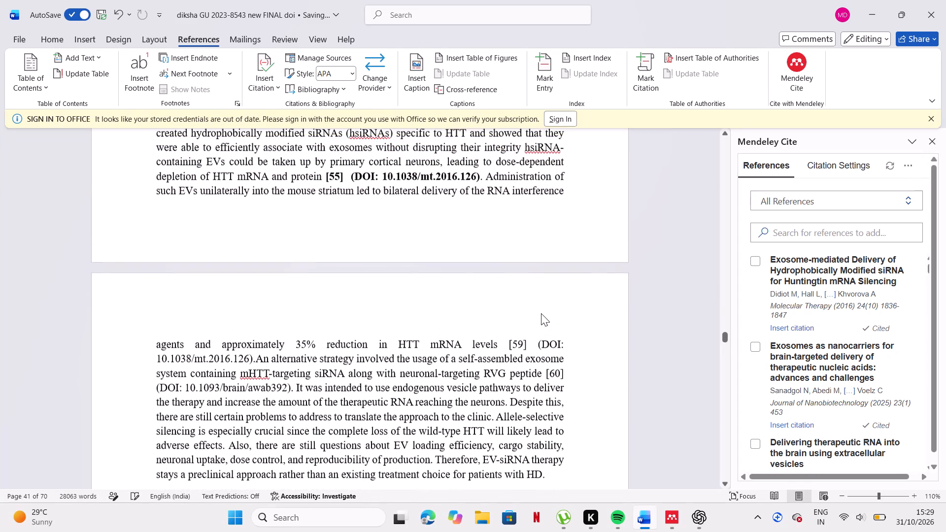
scroll(541, 313, up, 1)
scroll(537, 287, down, 1)
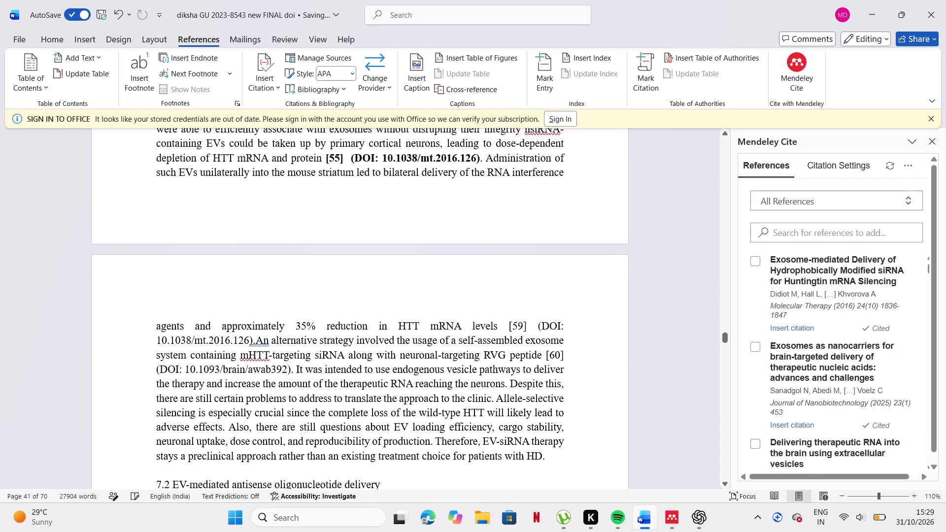
drag(322, 156, 323, 156)
drag(323, 156, 470, 156)
click(470, 156)
drag(508, 322, 267, 342)
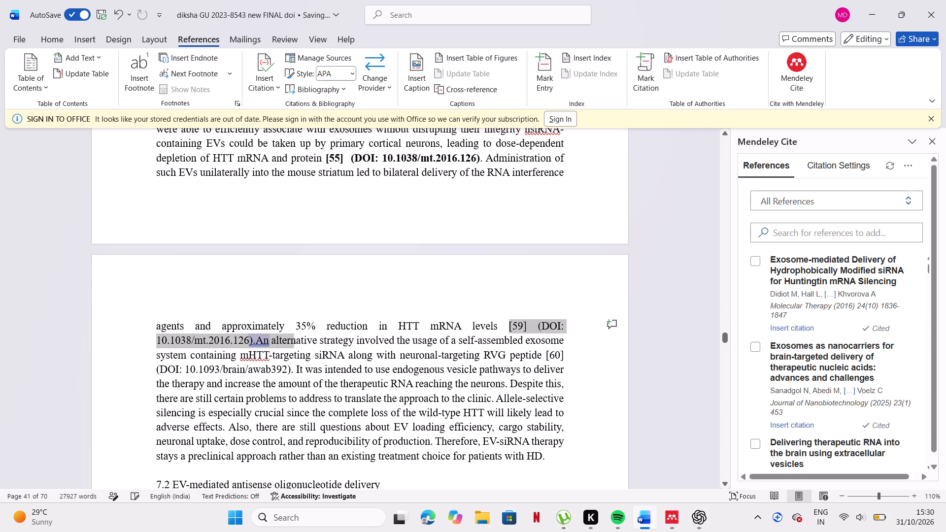
drag(267, 342, 249, 344)
click(307, 243)
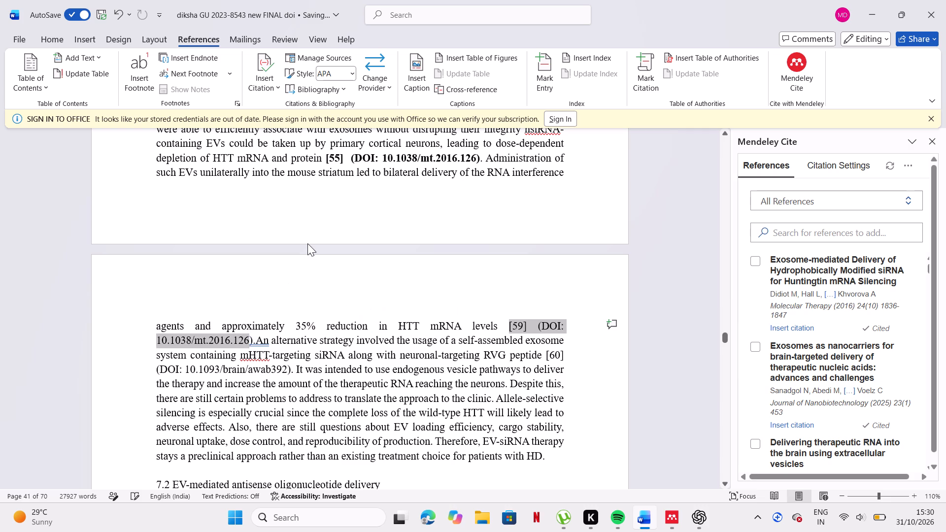
click(531, 323)
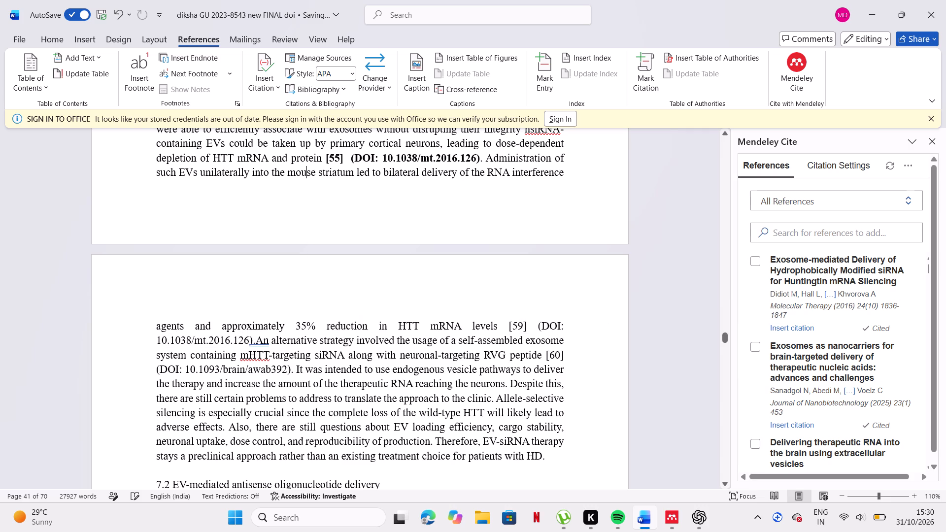
key(BackSpace)
key(BackSpace)
key(BackSpace)
key(BackSpace)
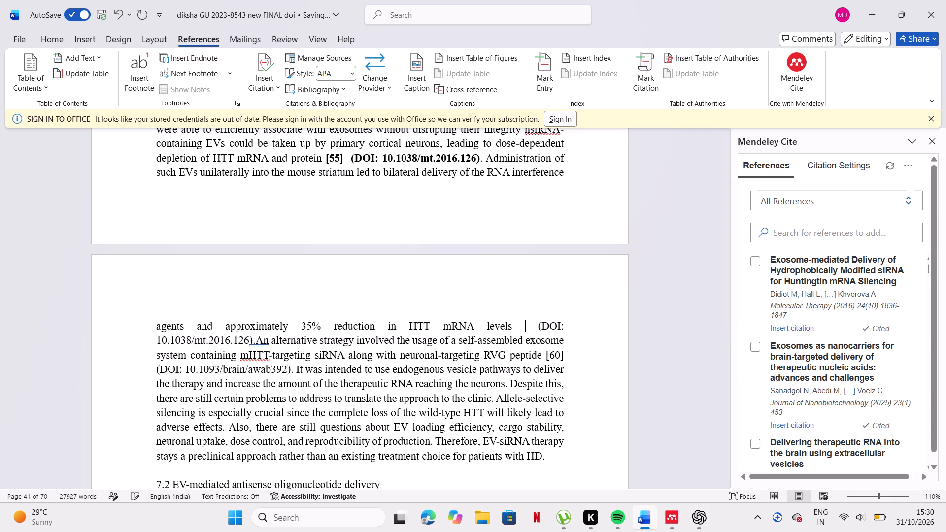
click(803, 326)
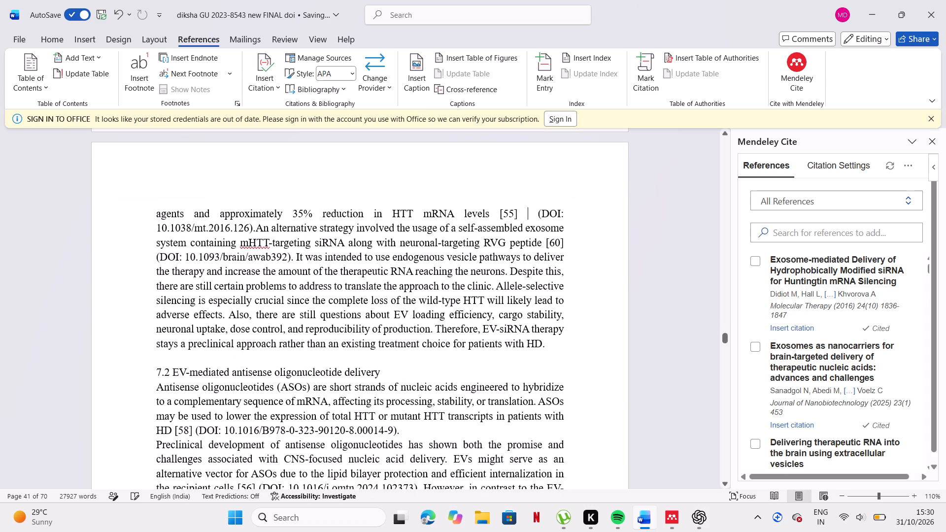
Make the new citation and its DOI 10.1038/mt.2016.126 after "HTT mRNA levels" bold.
drag(496, 208, 263, 228)
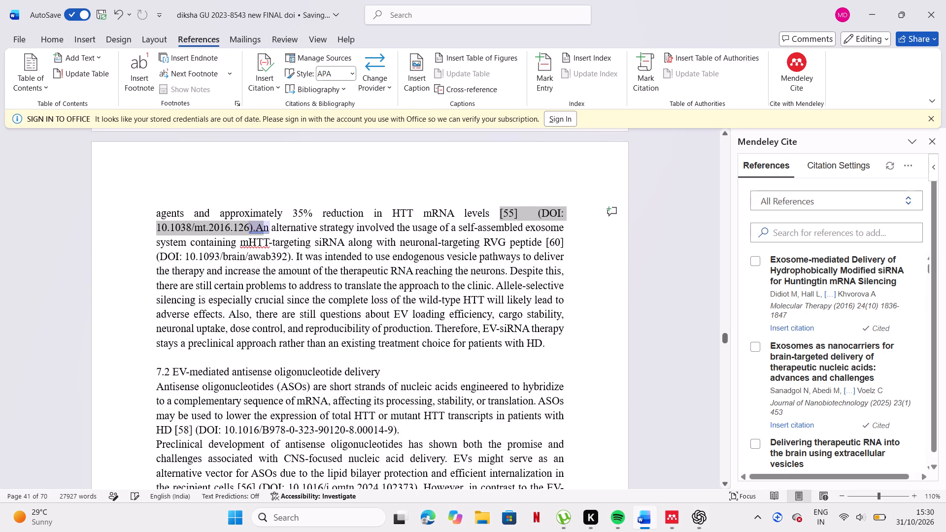
drag(263, 228, 253, 227)
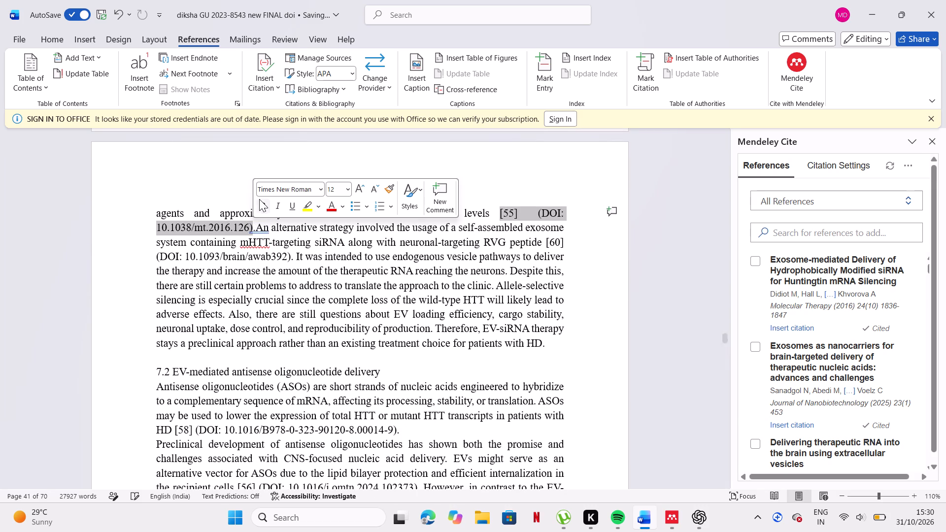
click(259, 199)
click(403, 299)
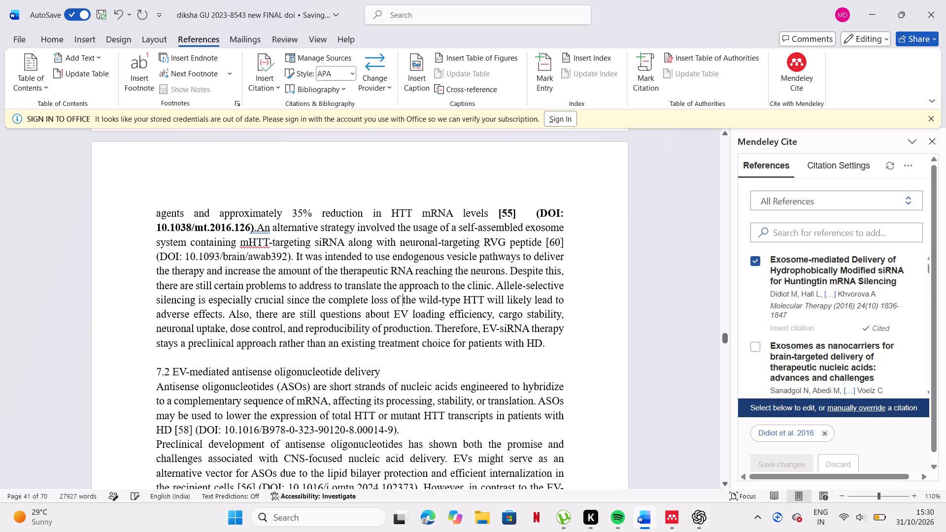
Search the Mendeley library for DOI 10.1093/brain/awab392, copied from the typed citation [60] after "RVG peptide".
drag(182, 257, 284, 260)
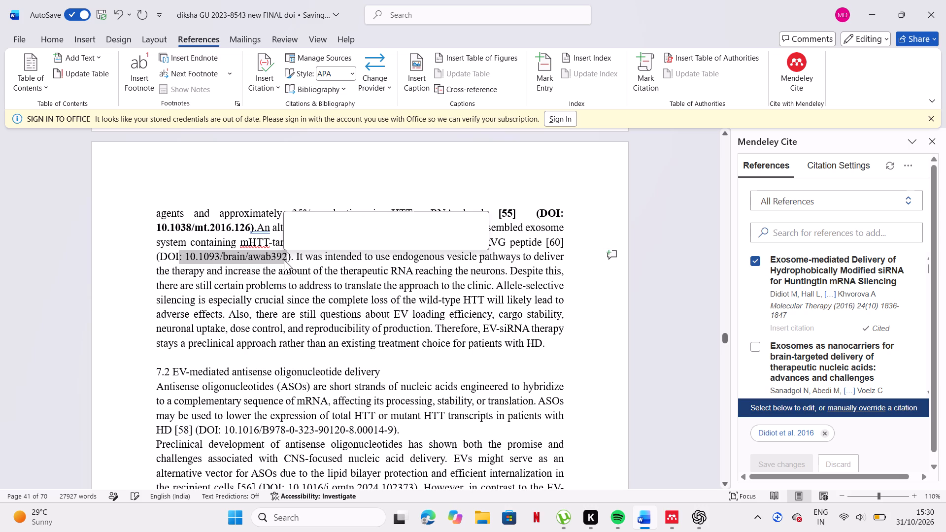
key(ctrl+c)
click(848, 239)
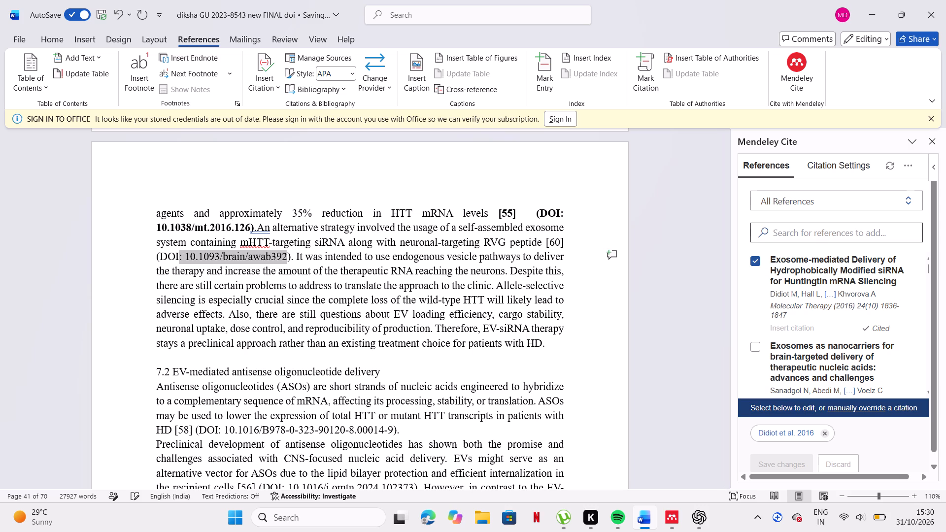
key(ctrl+v)
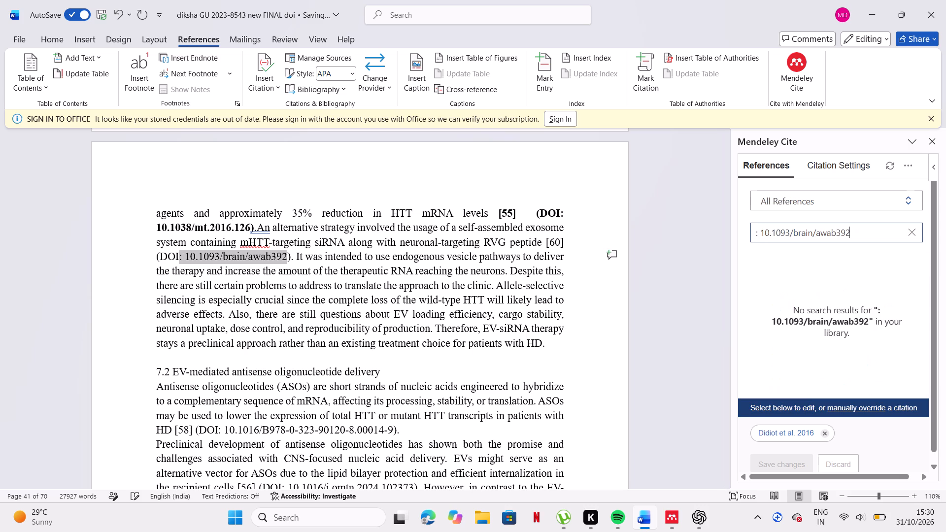
click(763, 232)
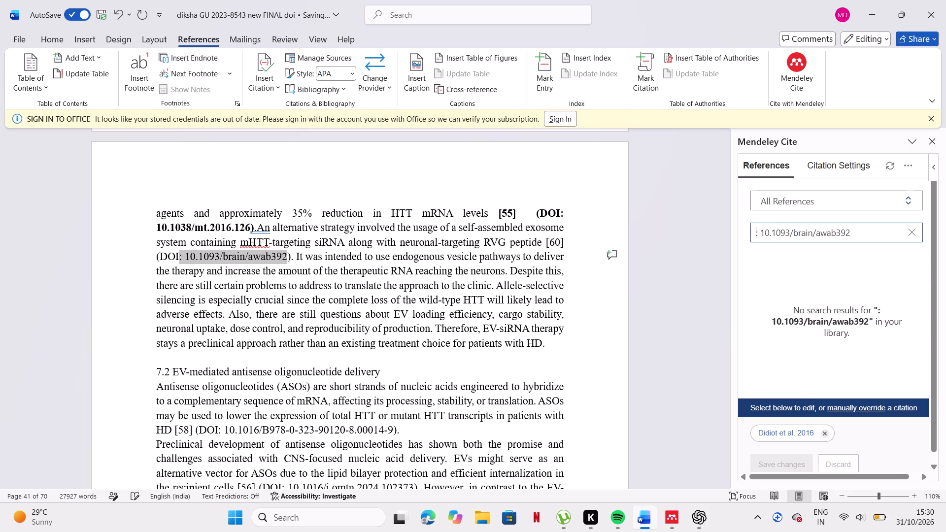
double_click(763, 232)
click(765, 232)
key(BackSpace)
key(BackSpace)
key(1)
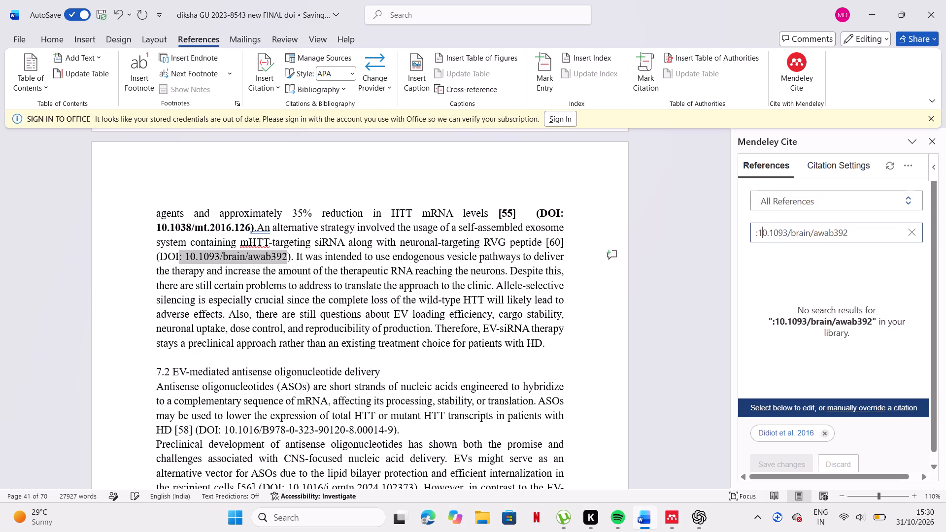
key(BackSpace)
key(BackSpace)
key(BackSpace)
key(BackSpace)
key(1)
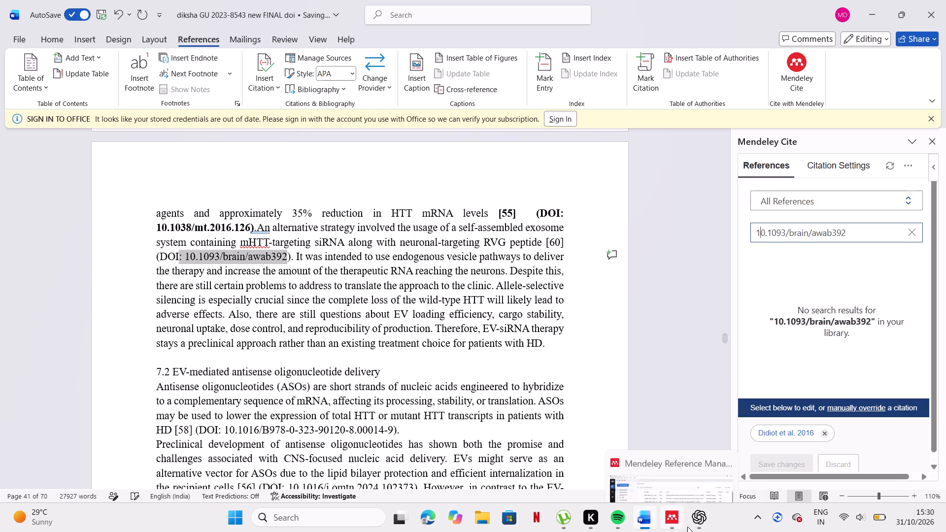
Switch to Mendeley Reference Manager and manually add the reference looked up by DOI 10.1093/brain/awab392 to the library.
click(673, 524)
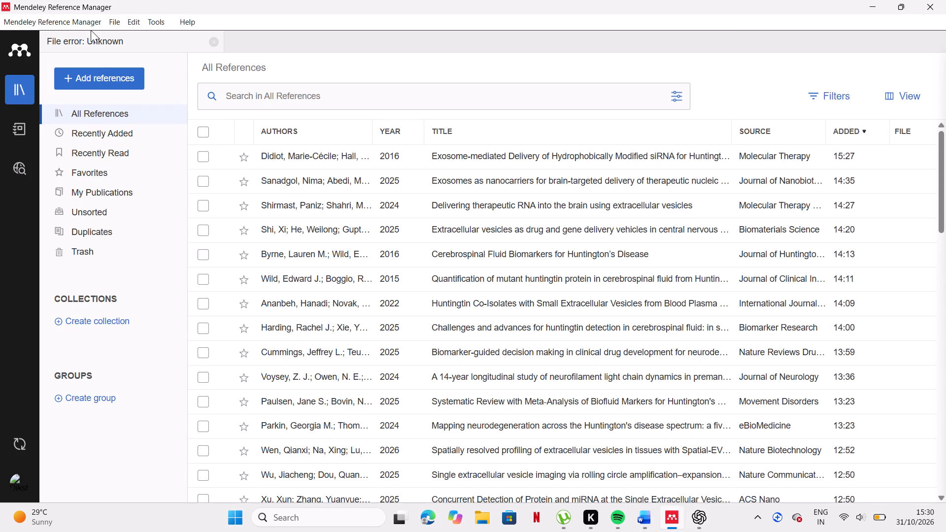
click(96, 65)
click(97, 78)
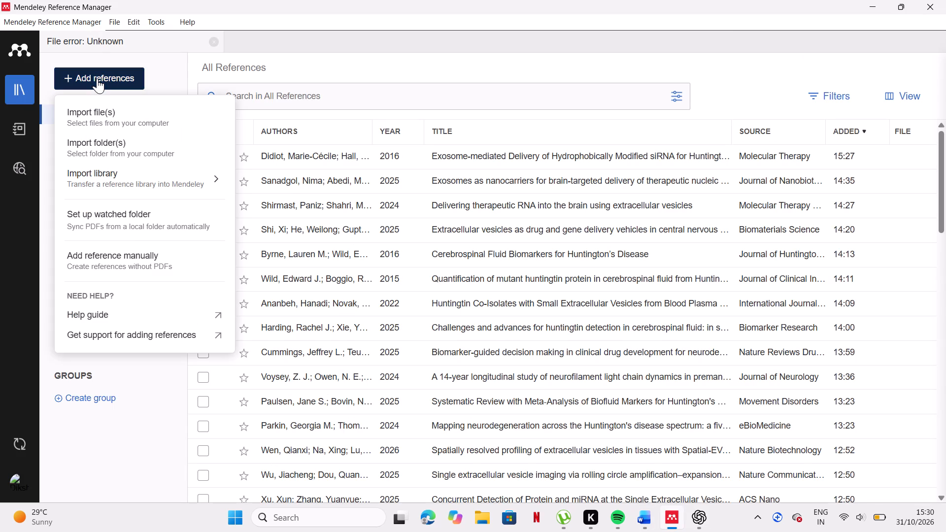
click(127, 247)
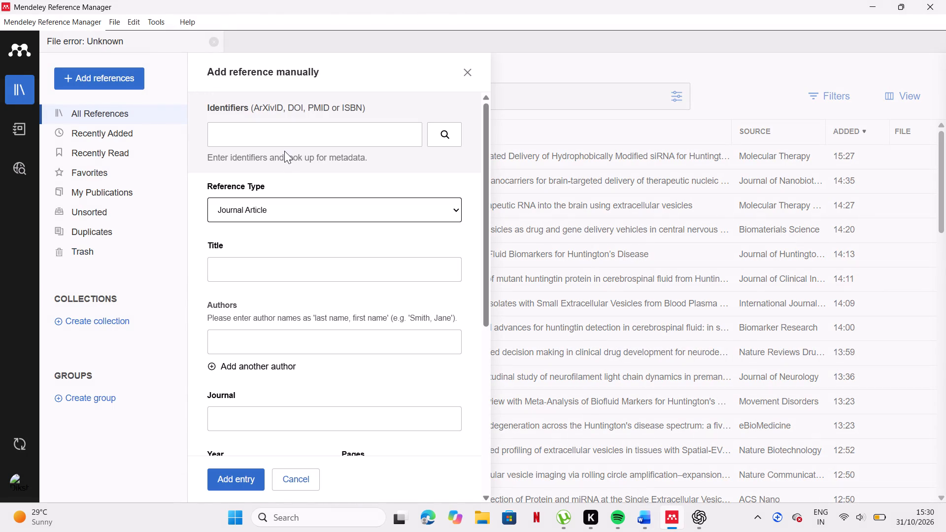
click(291, 140)
key(ctrl+v)
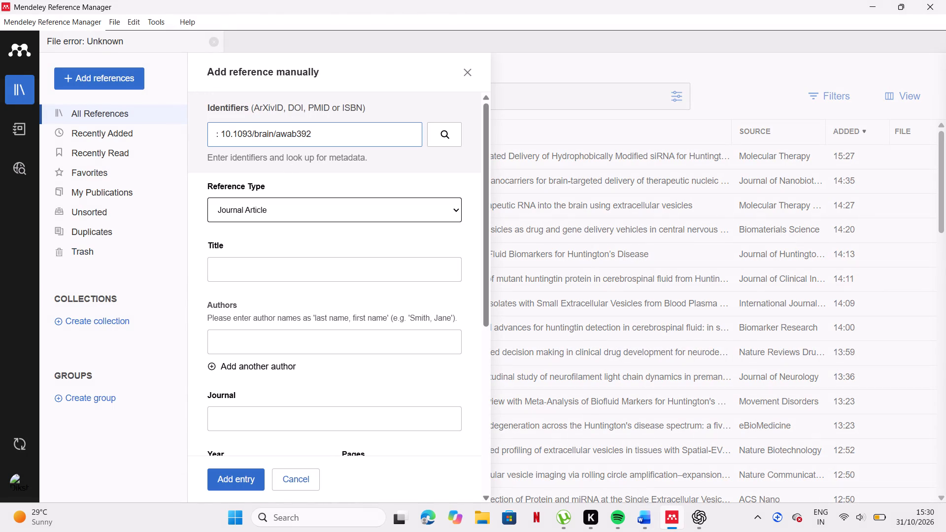
click(223, 133)
key(BackSpace)
key(BackSpace)
key(BackSpace)
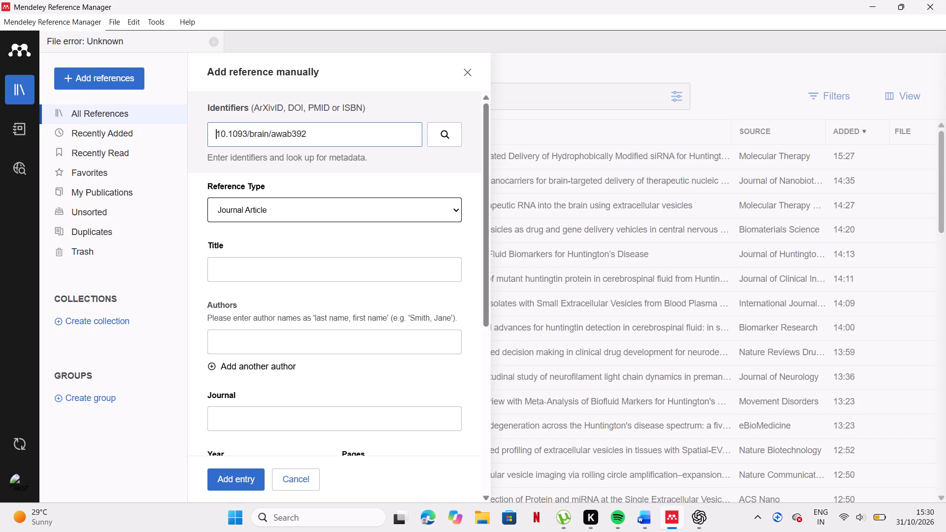
key(Return)
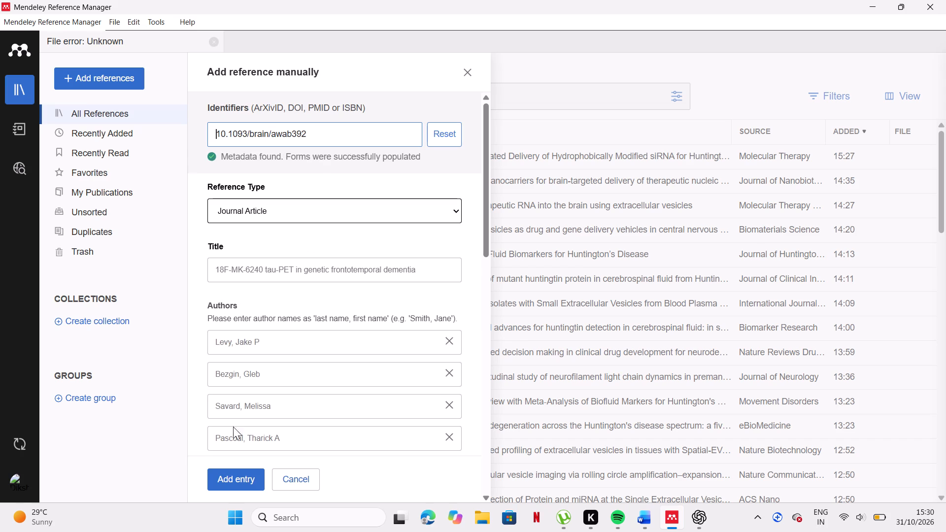
click(234, 479)
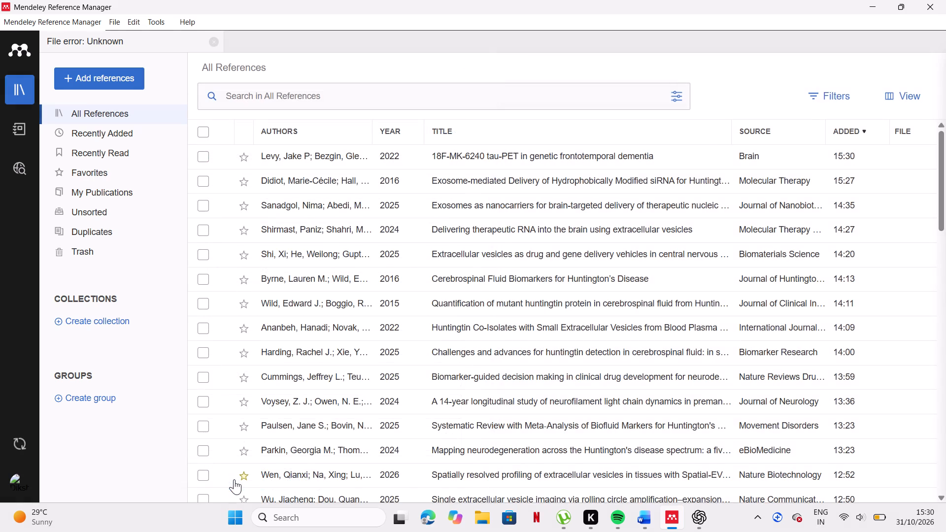
Return to the Word document and delete the typed [60] after "RVG peptide" in section 7.1.
click(644, 531)
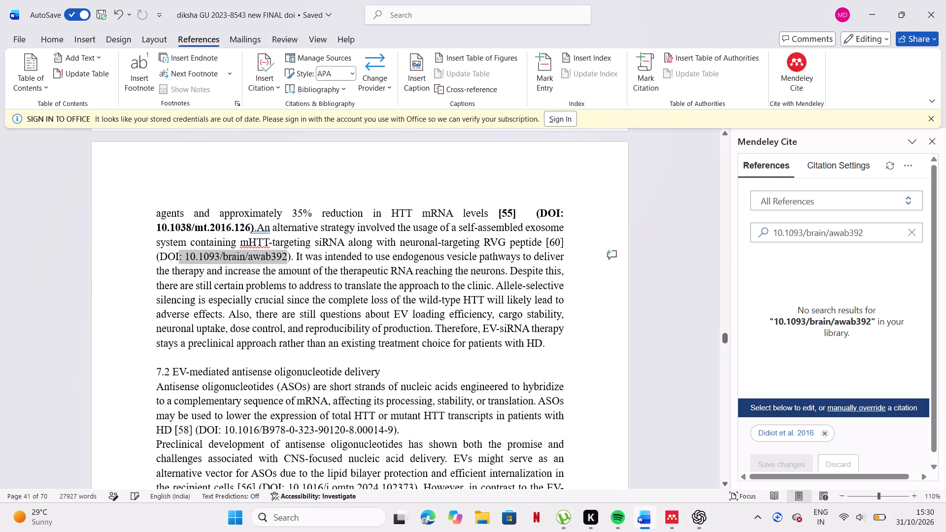
click(576, 237)
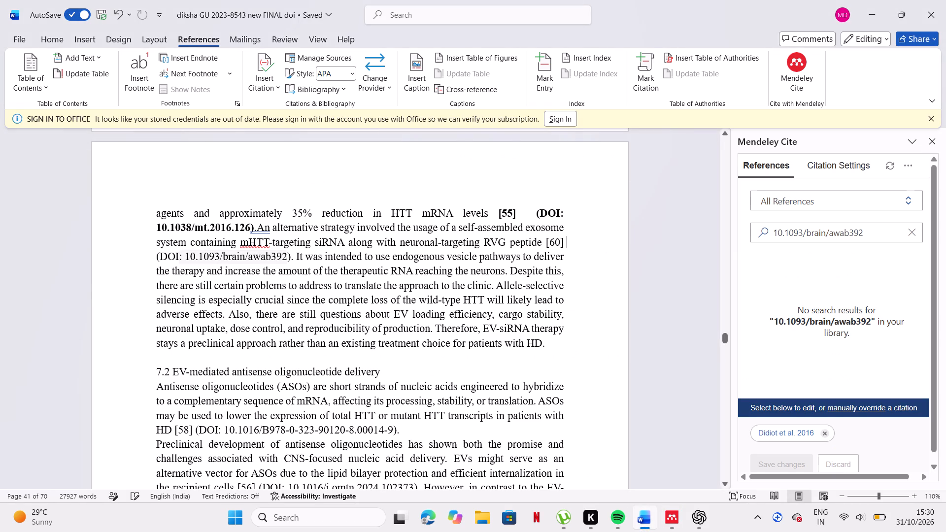
key(BackSpace)
key(BackSpace)
key(BackSpace)
key(BackSpace)
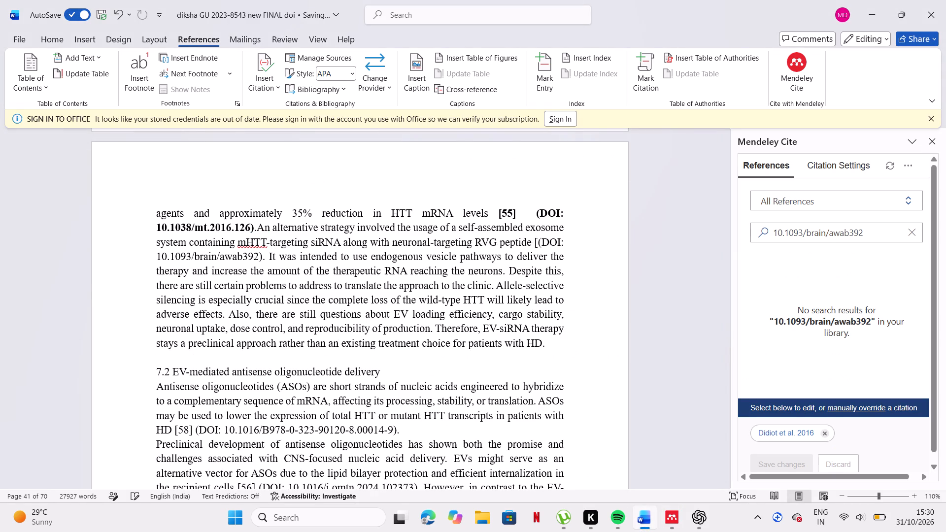
key(BackSpace)
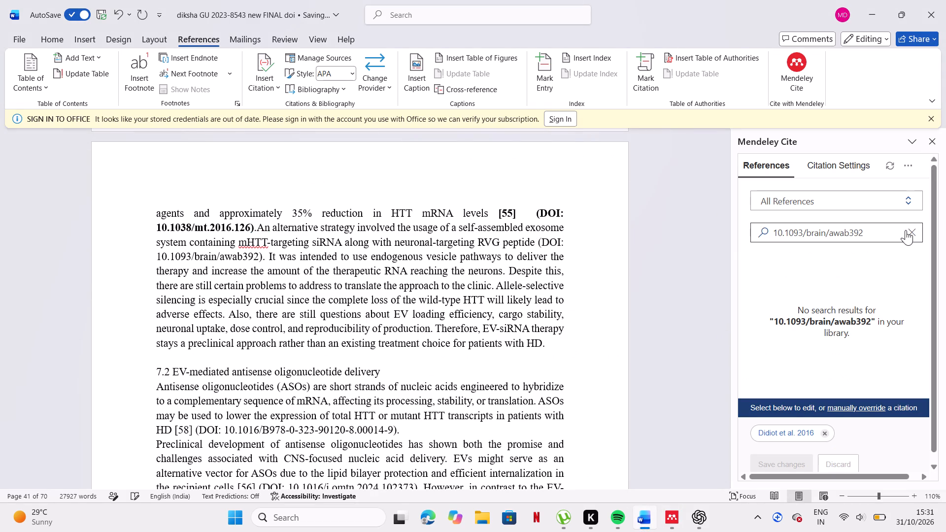
Clear the citation search, sync the Mendeley library, and insert the Levy et al. 2022 citation after "RVG peptide".
click(906, 230)
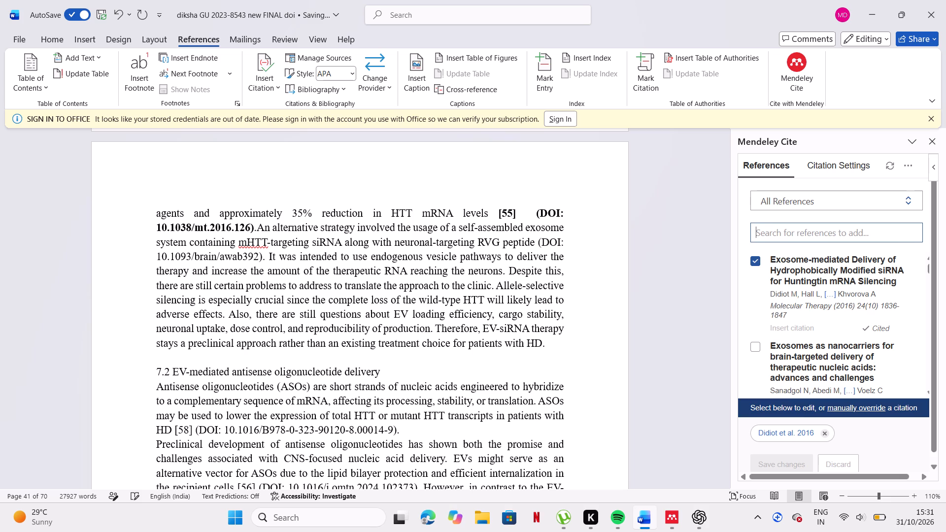
click(760, 264)
click(697, 288)
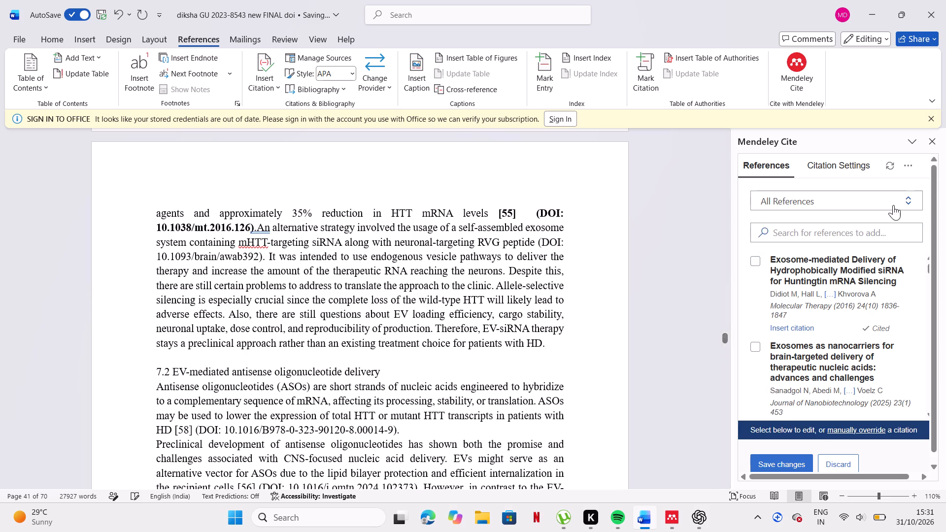
click(889, 165)
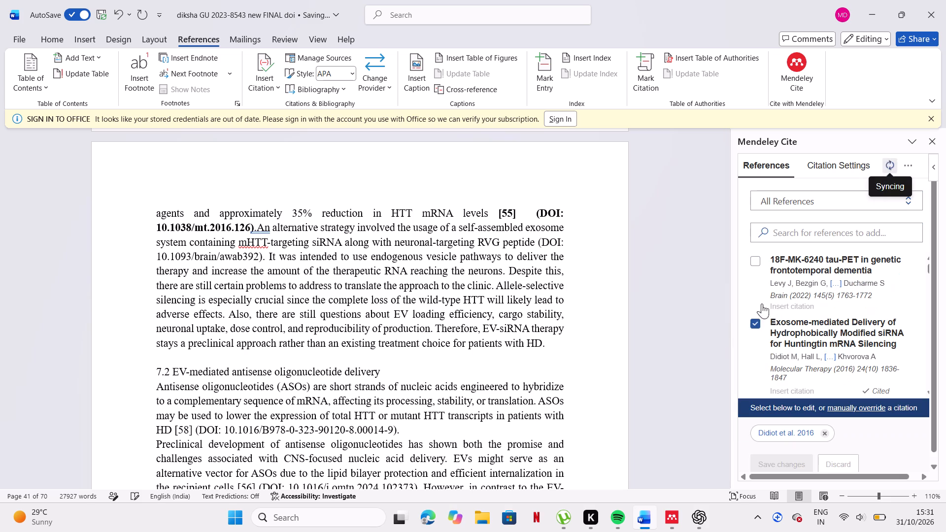
click(754, 324)
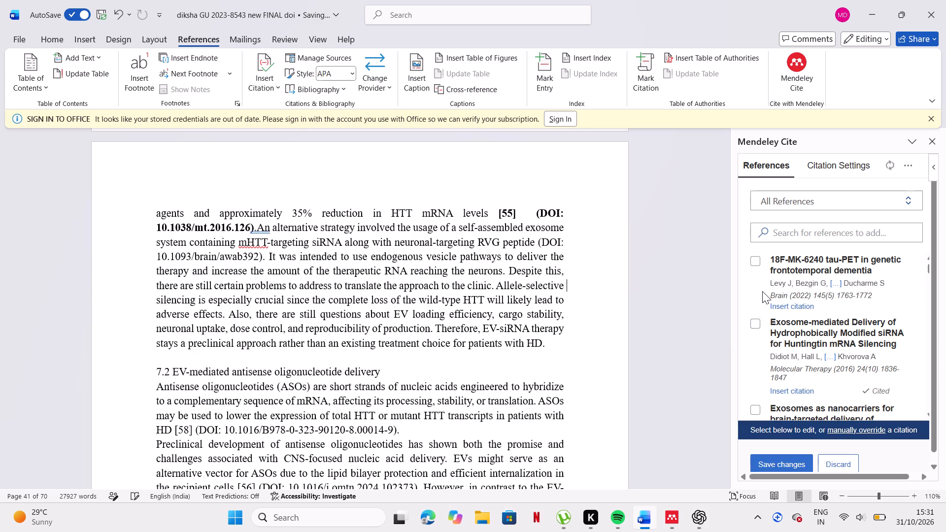
drag(762, 291, 654, 290)
key(ctrl+z)
key(ctrl+z)
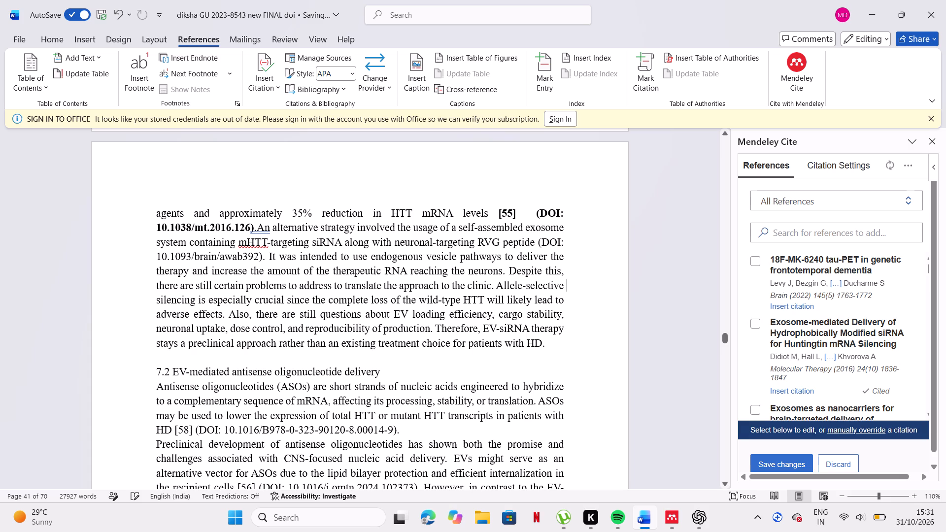
click(582, 278)
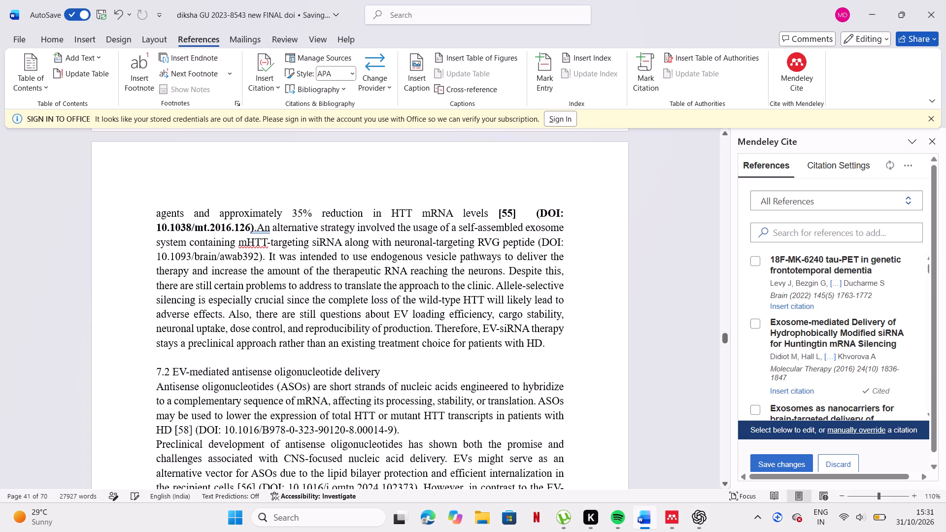
click(537, 241)
click(791, 307)
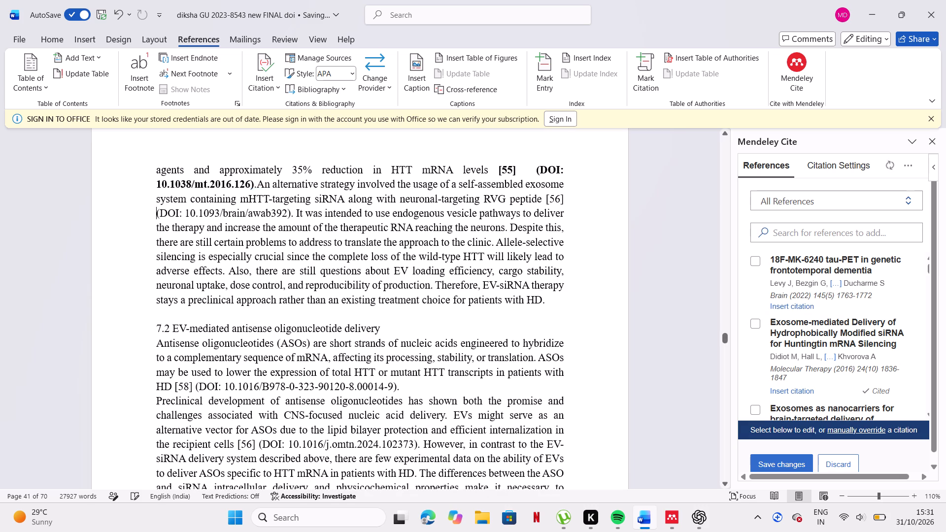
Make the new citation and its DOI 10.1093/brain/awab392 after "RVG peptide" bold.
drag(544, 201, 328, 205)
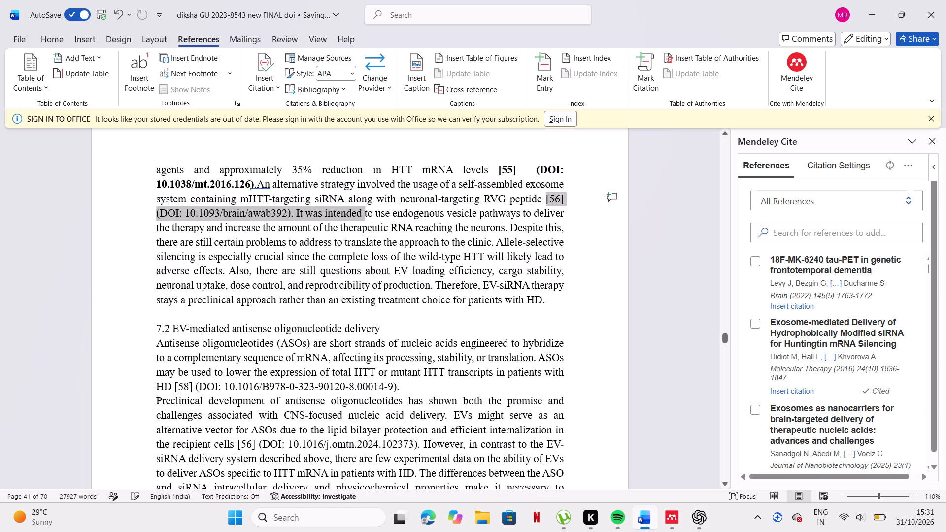
drag(328, 205, 290, 218)
click(297, 201)
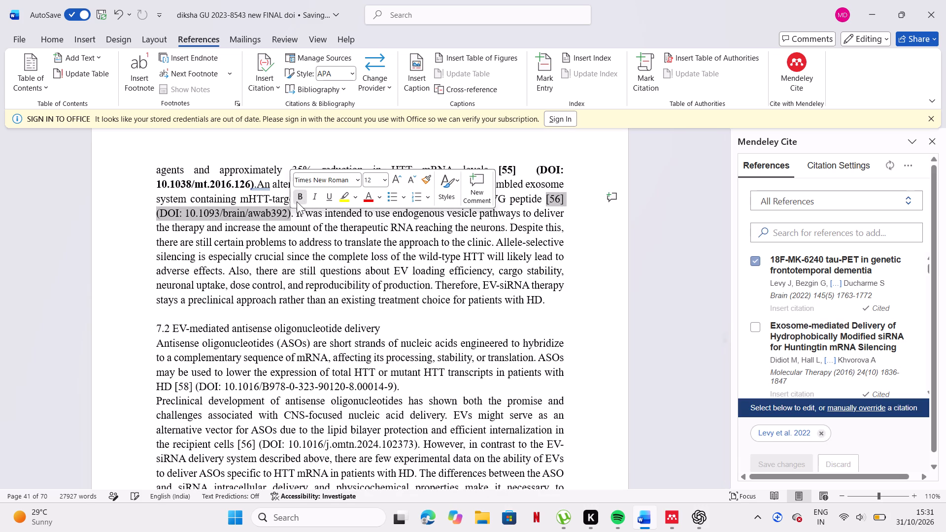
click(357, 329)
scroll(357, 329, down, 1)
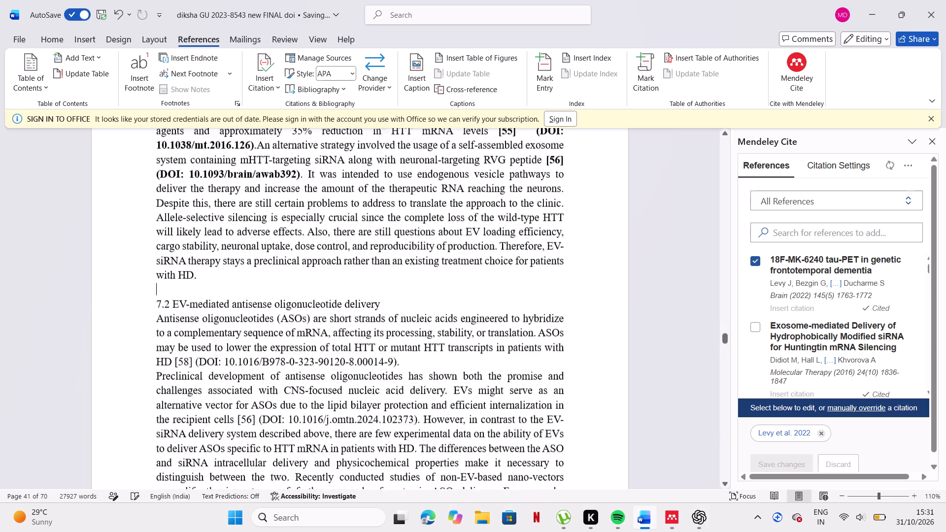
scroll(357, 329, down, 1)
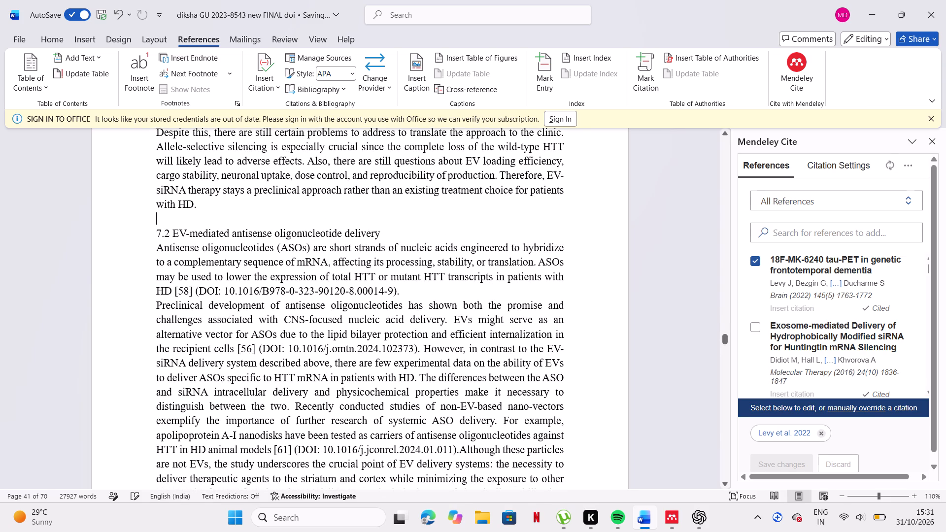
scroll(267, 302, down, 1)
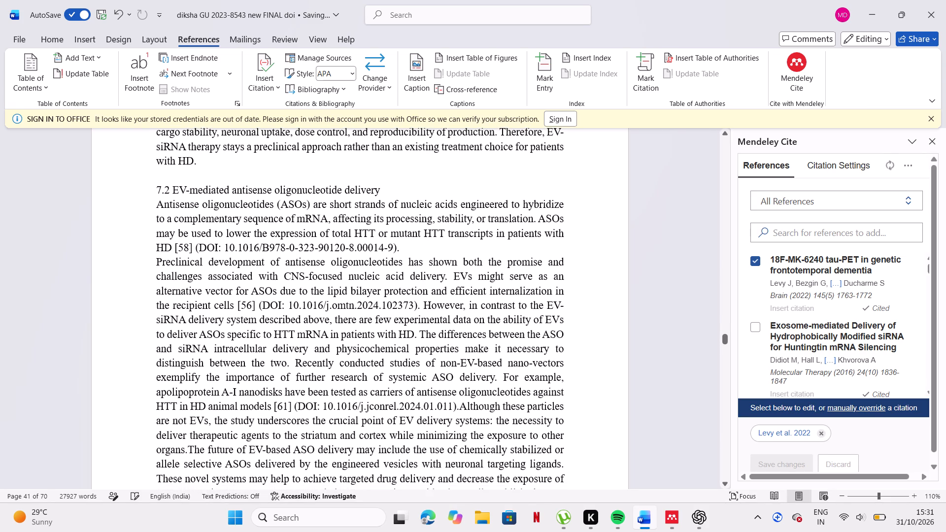
drag(226, 246, 391, 248)
key(ctrl+c)
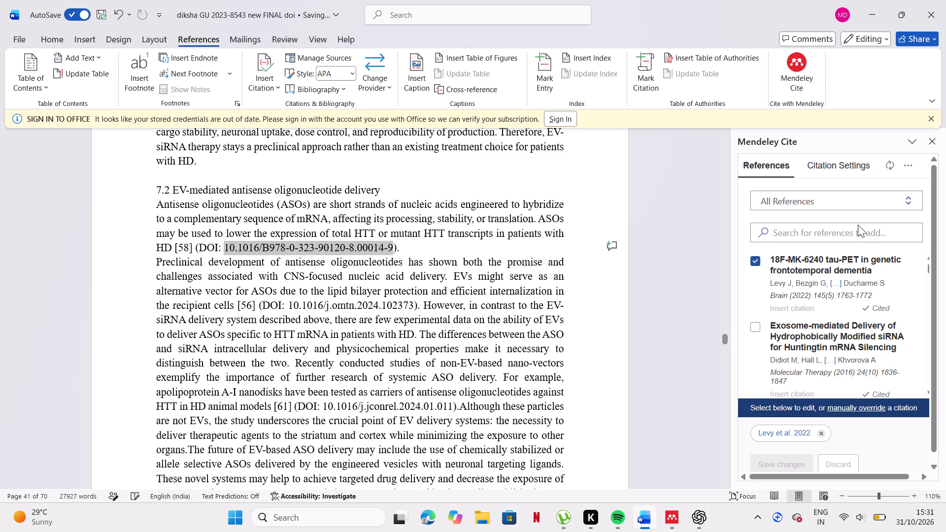
click(858, 230)
key(ctrl+v)
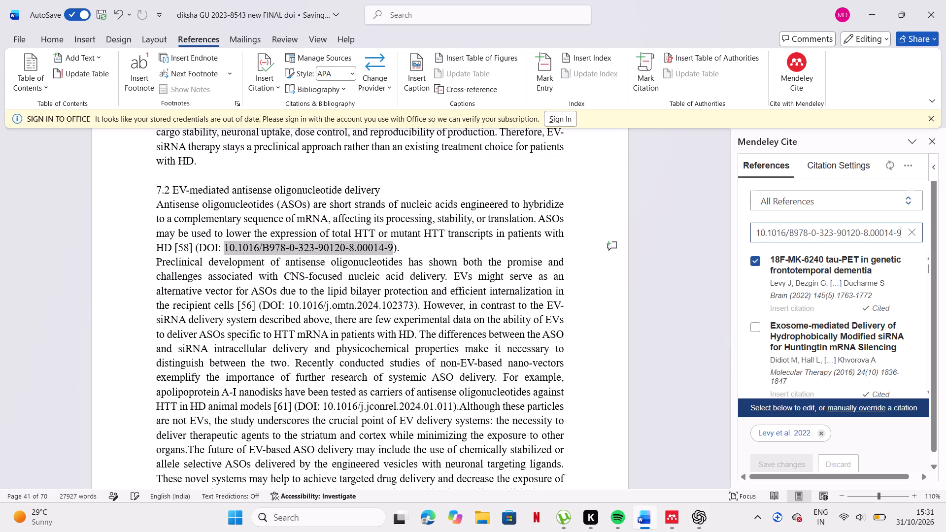
Replace the typed [58] after "patients with HD" in section 7.2 with the Mendeley citation for "Using gene or cell therapies to treat Huntington's disease".
click(577, 282)
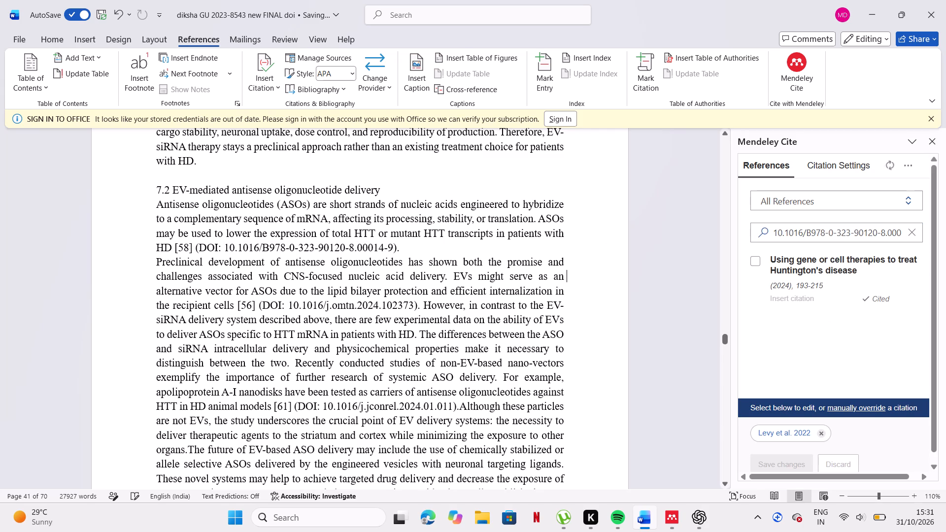
click(196, 243)
key(BackSpace)
key(BackSpace)
key(BackSpace)
key(BackSpace)
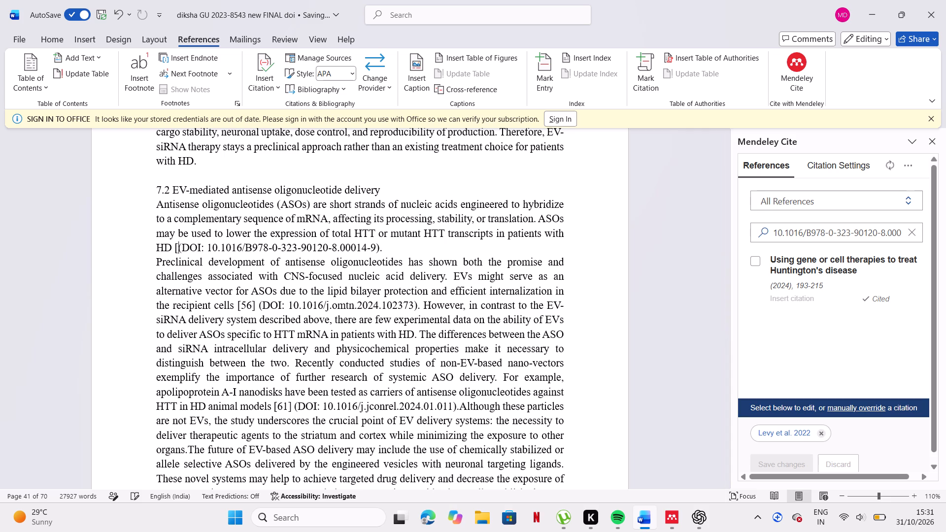
key(BackSpace)
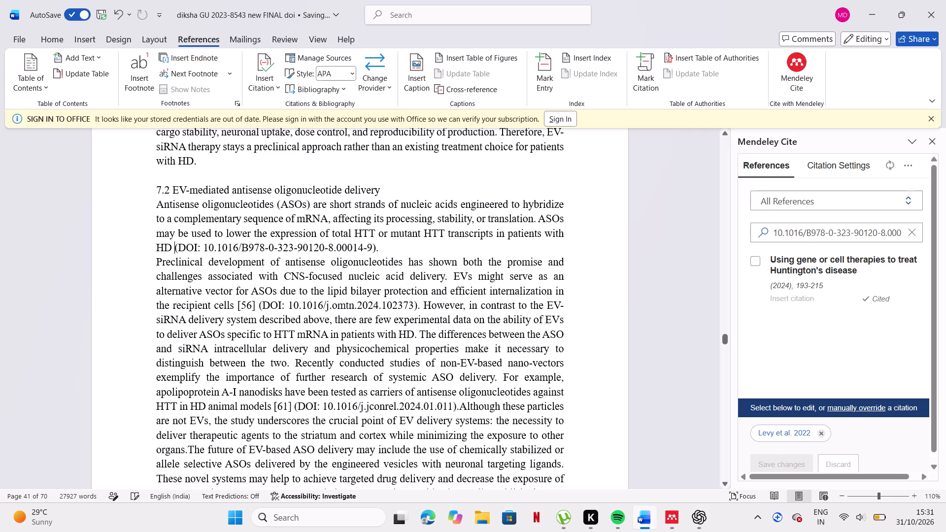
click(820, 432)
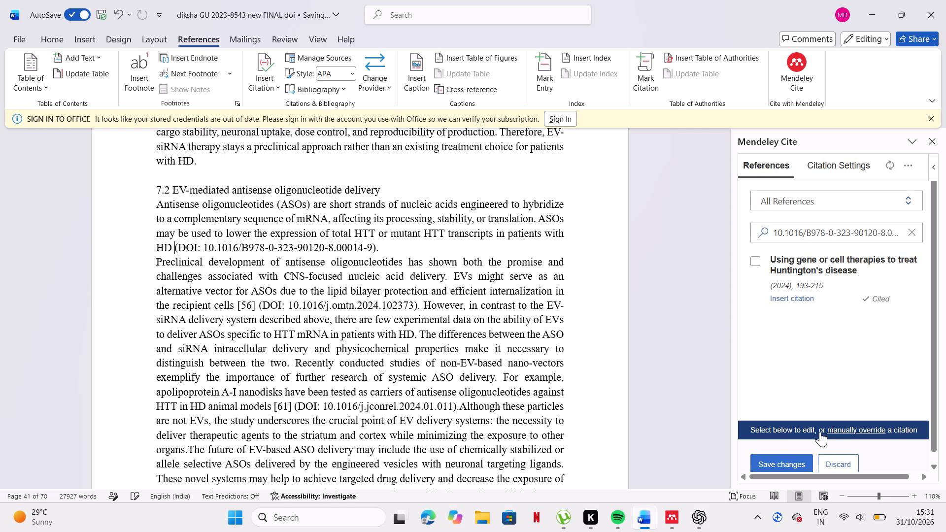
click(800, 299)
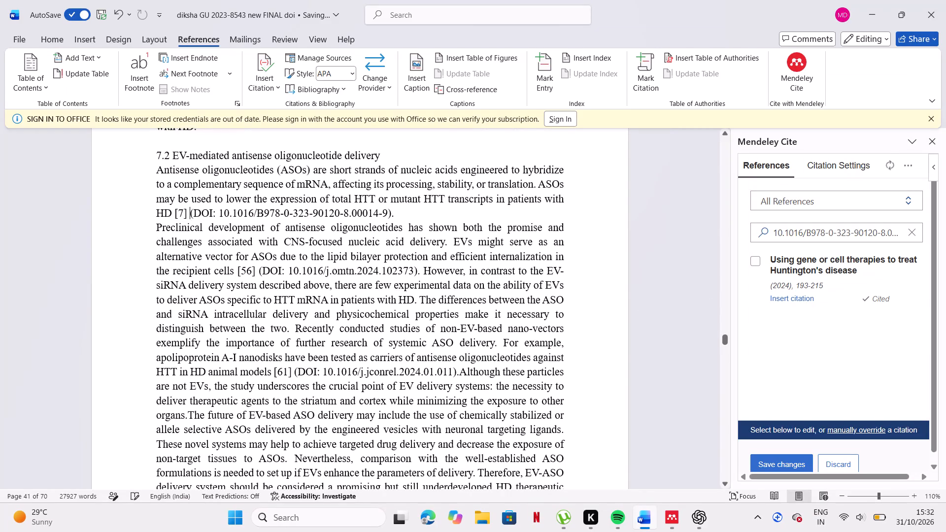
drag(174, 211, 347, 219)
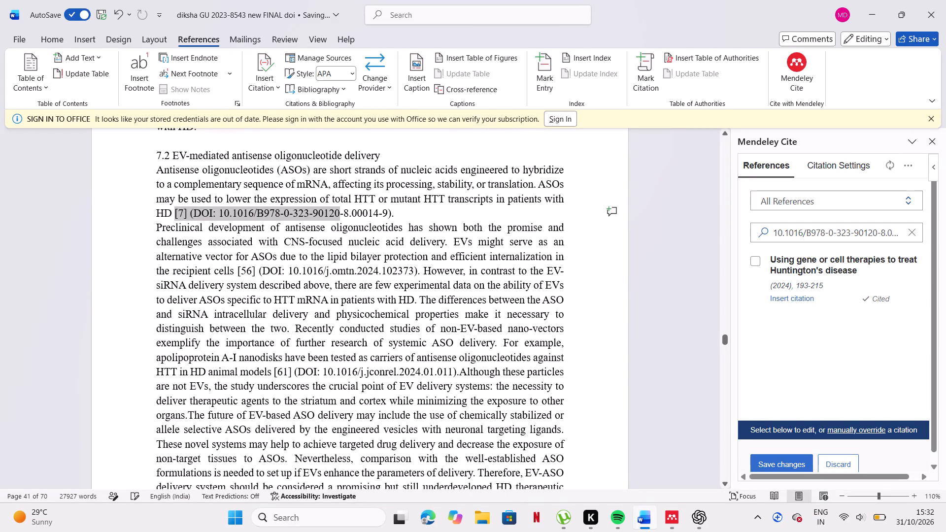
drag(347, 219, 393, 220)
click(405, 200)
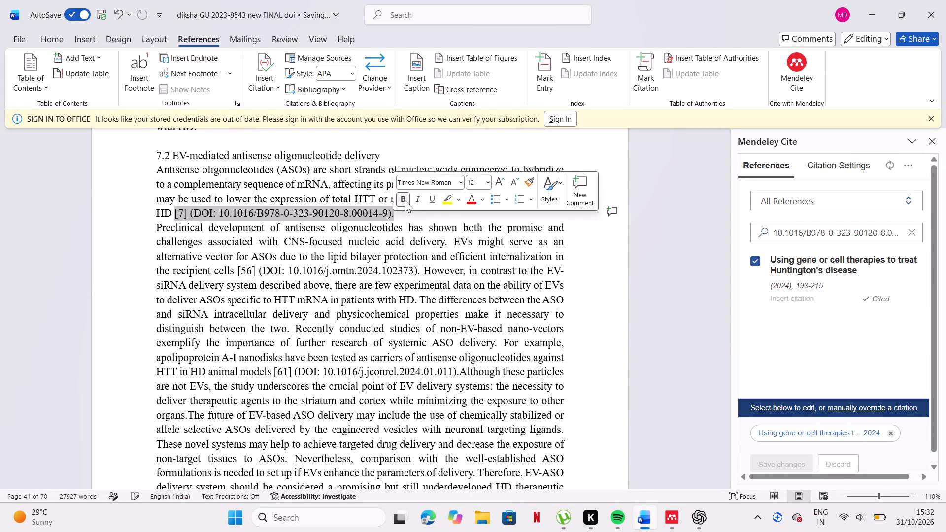
Search the Mendeley library for DOI 10.1016/j.omtn.2024.102373, copied from the typed citation [56] in section 7.2.
click(253, 273)
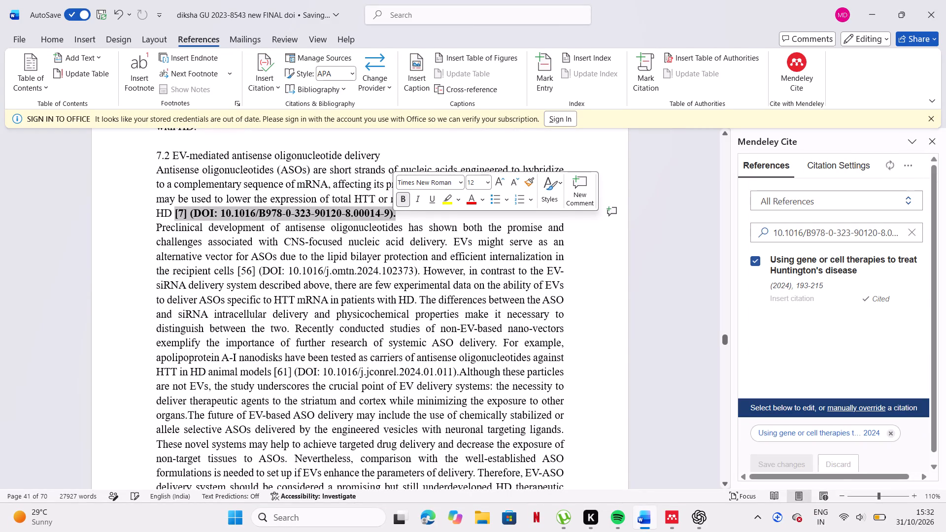
click(288, 270)
drag(288, 270, 410, 271)
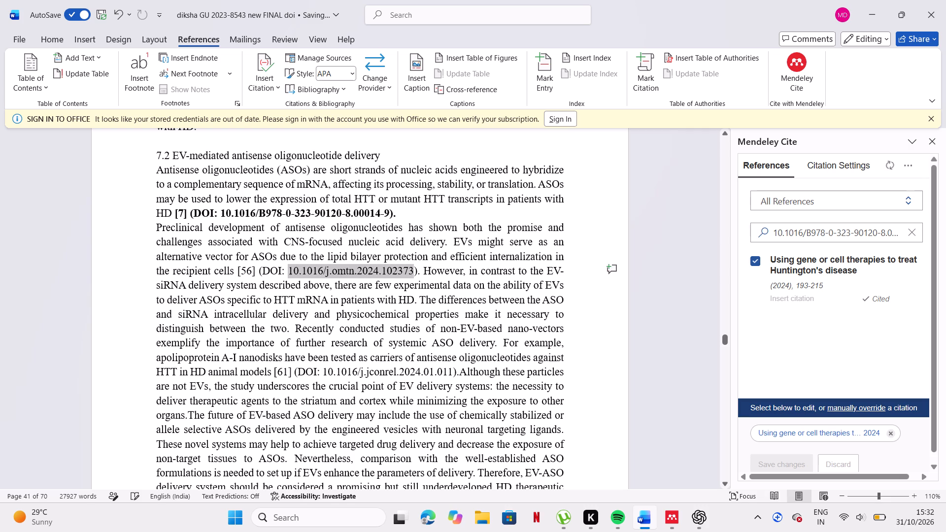
drag(410, 271, 412, 271)
key(ctrl+c)
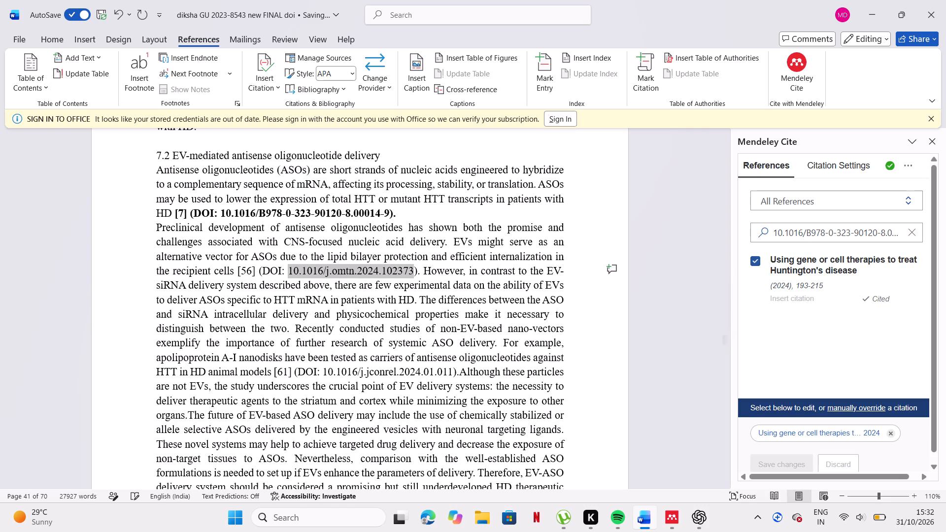
click(919, 228)
click(896, 227)
key(ctrl+v)
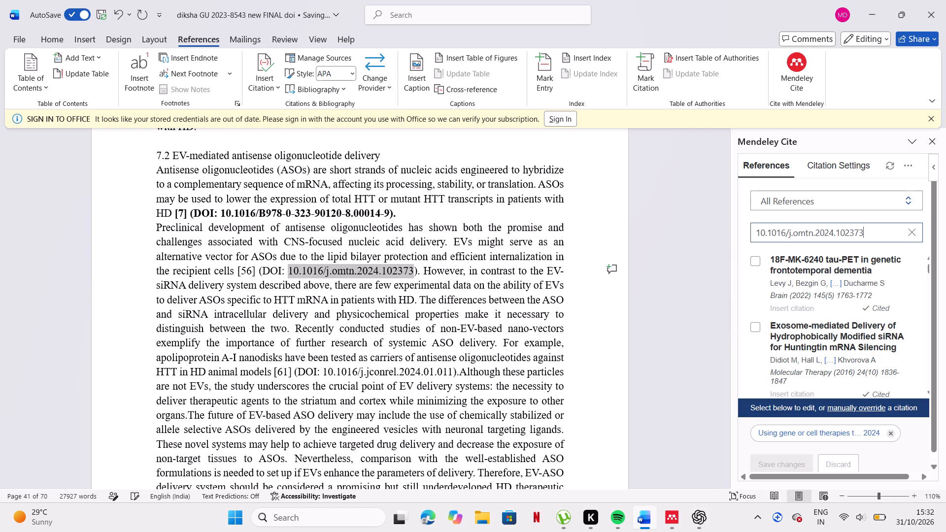
Replace the typed [56] after "recipient cells" with the Mendeley citation for "Delivering therapeutic RNA into the brain using extracellular vesicles".
click(256, 272)
key(BackSpace)
key(BackSpace)
key(BackSpace)
key(BackSpace)
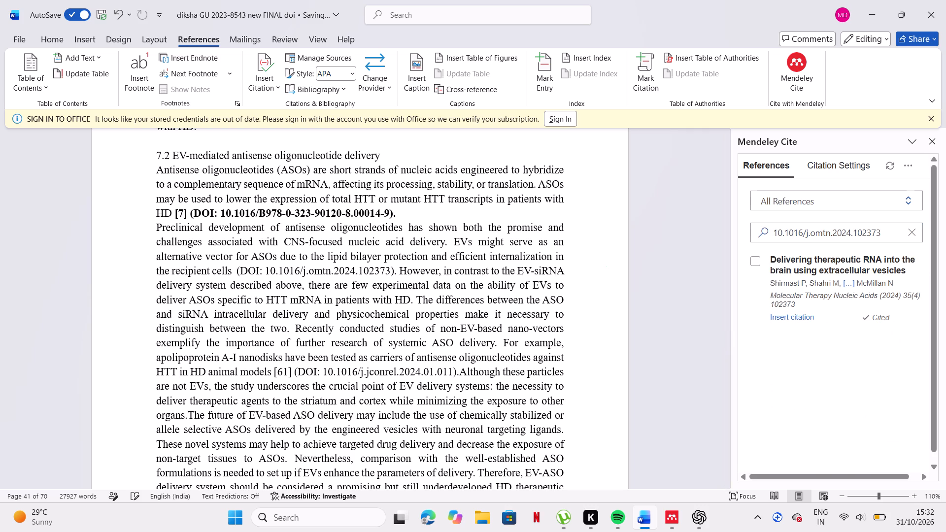
click(811, 317)
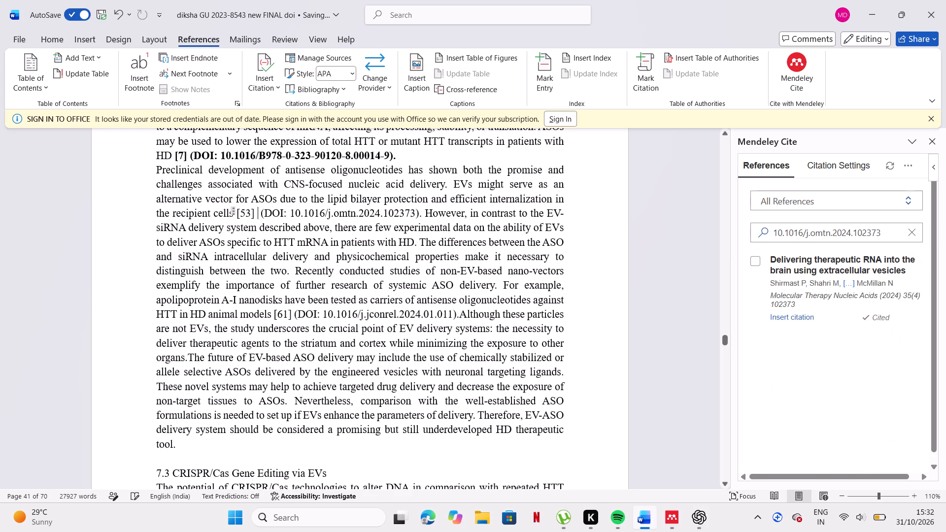
Make the new citation and its DOI 10.1016/j.omtn.2024.102373 after "recipient cells" bold.
drag(236, 212, 423, 213)
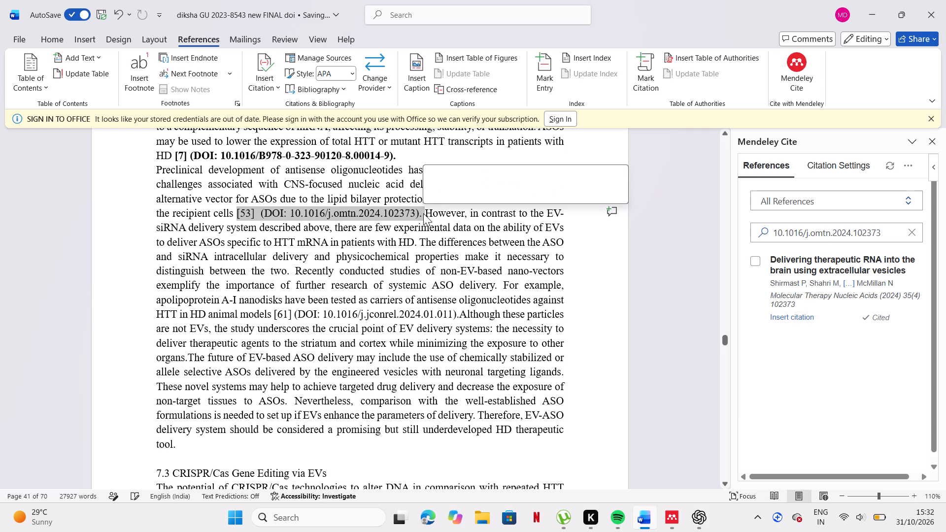
click(432, 195)
click(397, 322)
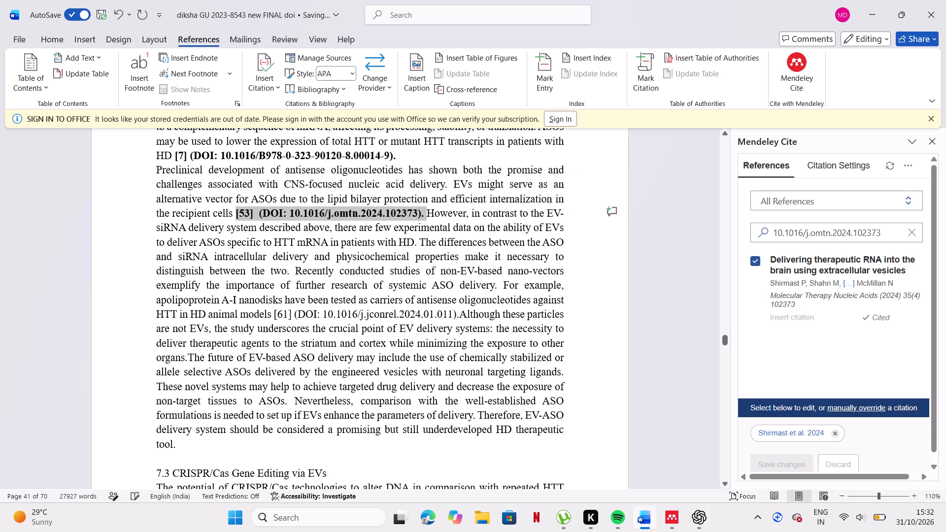
Search the Mendeley library for DOI 10.1016/j.jconrel.2024.01.011, copied from the typed citation [61] in section 7.2.
drag(323, 313, 360, 311)
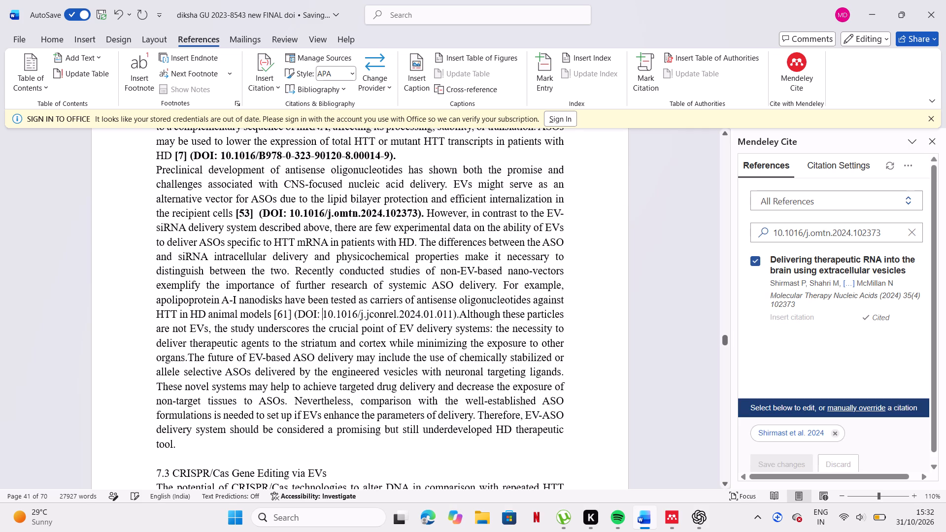
drag(360, 311, 451, 310)
key(ctrl+c)
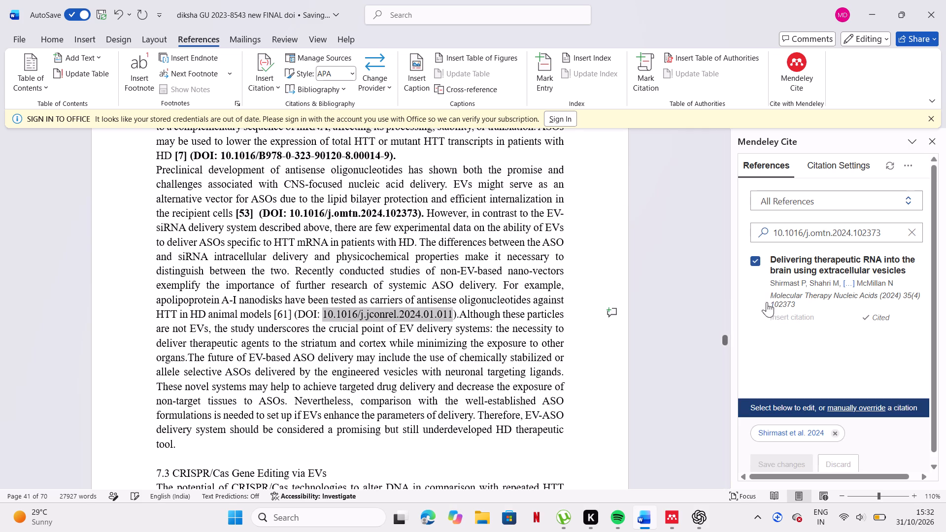
click(919, 234)
click(904, 234)
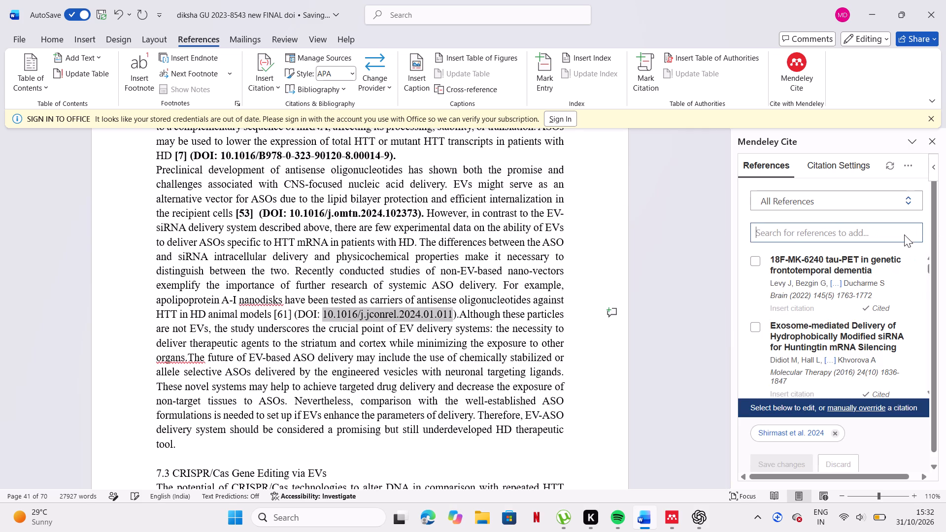
key(ctrl+v)
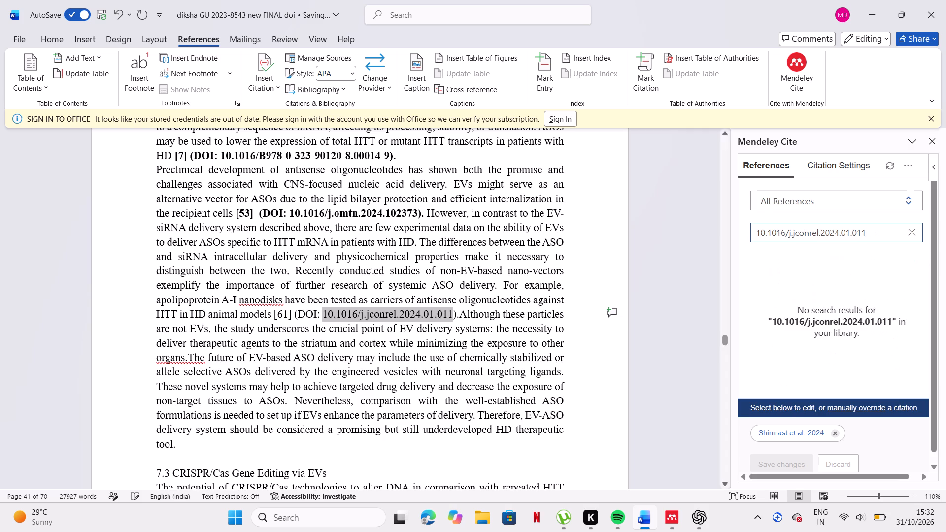
In Mendeley Reference Manager, add a reference manually by looking up the metadata for DOI 10.1016/j.jconrel.2024.01.011.
click(679, 513)
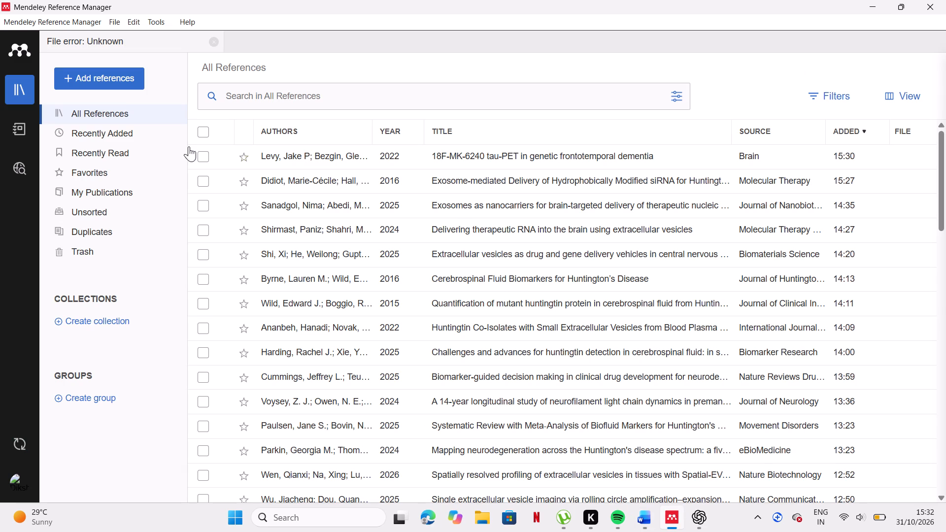
click(131, 76)
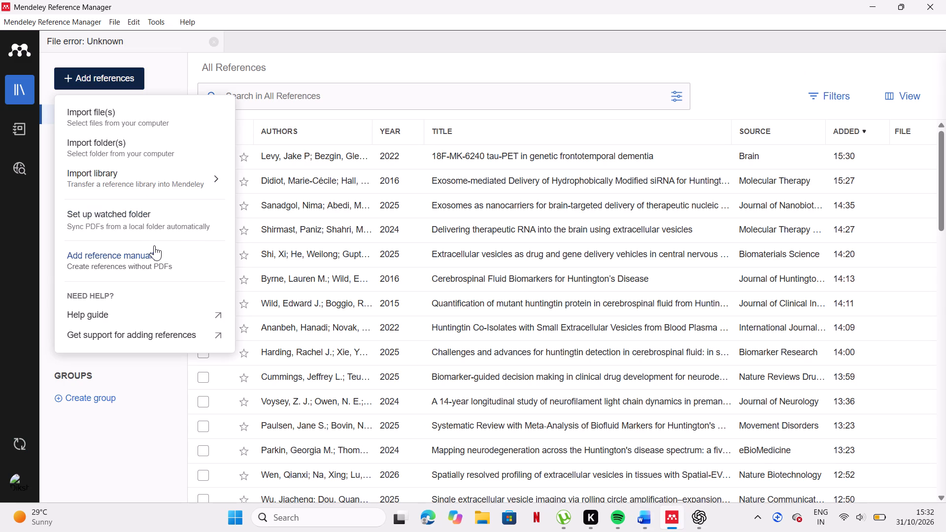
click(154, 245)
click(289, 144)
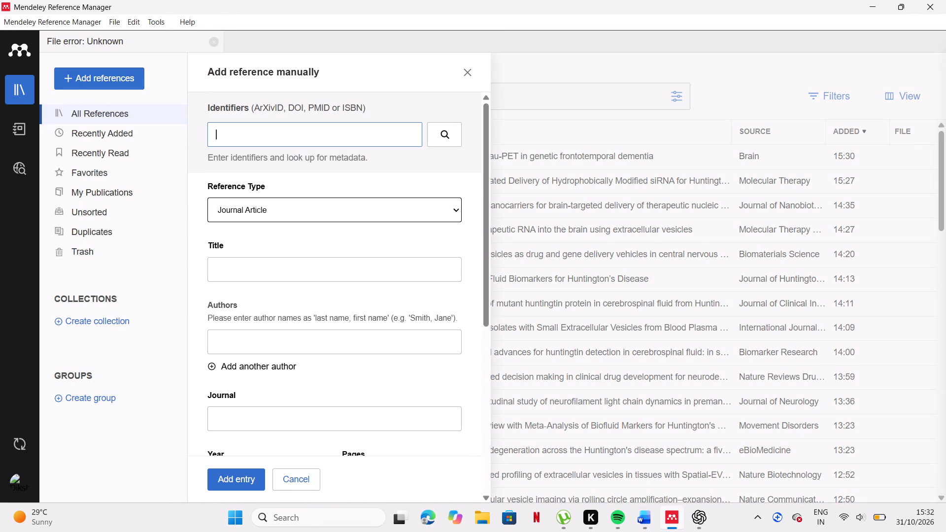
key(ctrl+v)
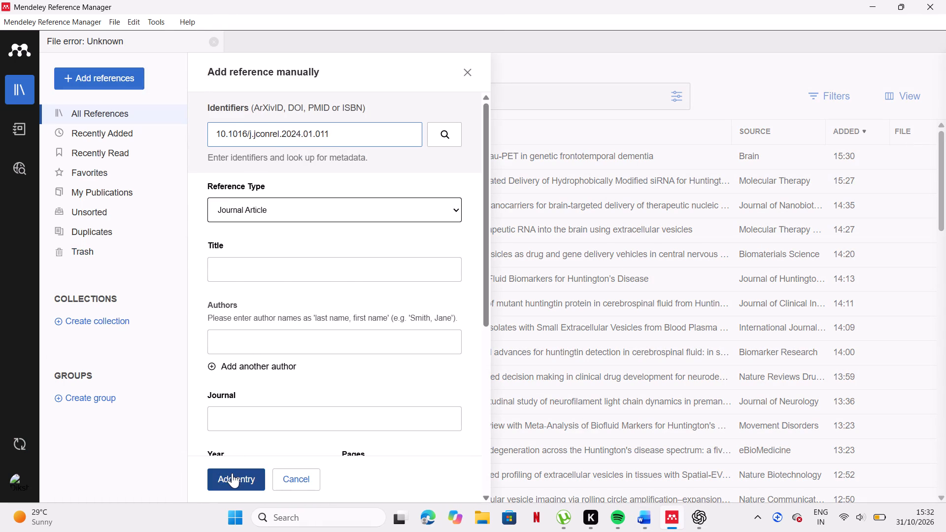
click(232, 473)
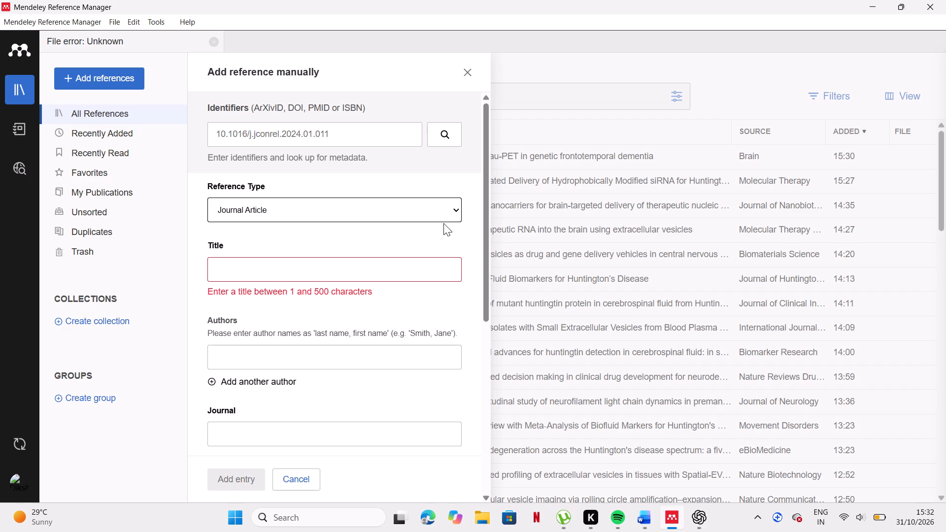
click(449, 144)
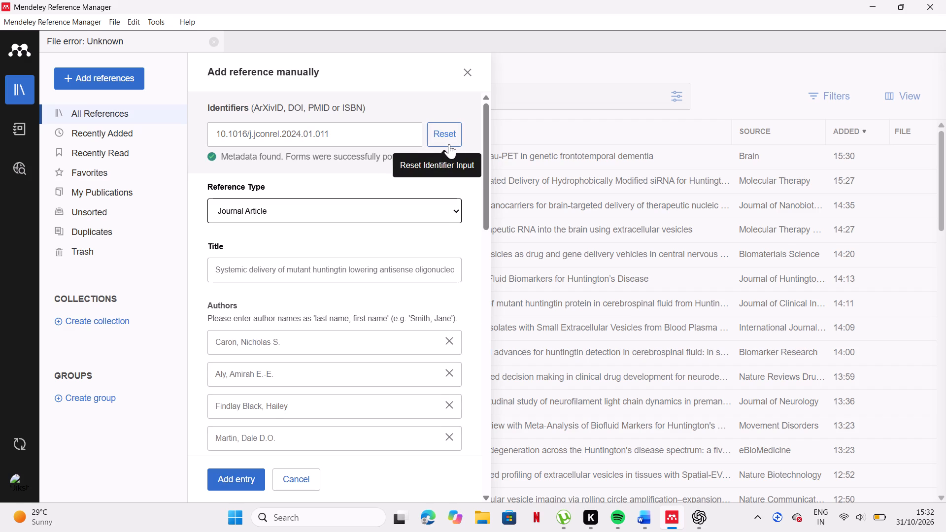
click(246, 483)
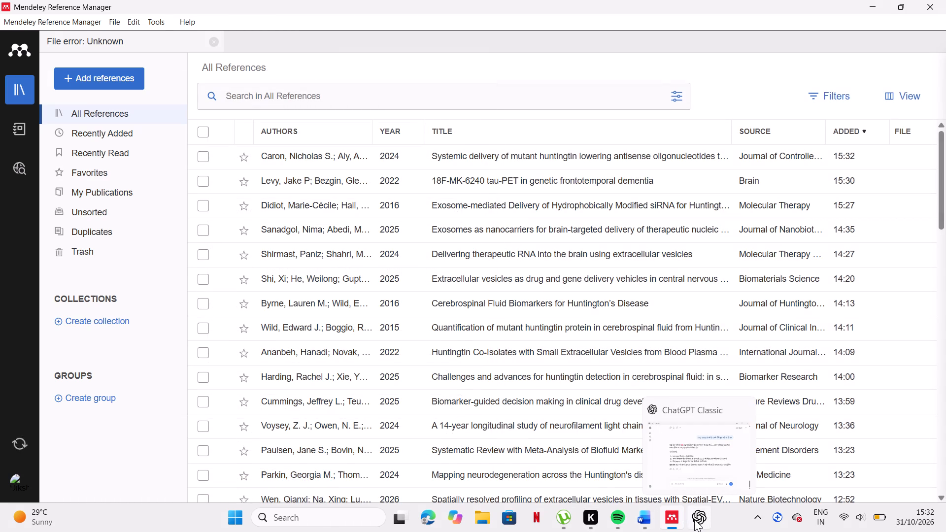
Return to the Word document and refresh the Mendeley Cite library for the DOI 10.1016/j.jconrel.2024.01.011 search.
click(640, 525)
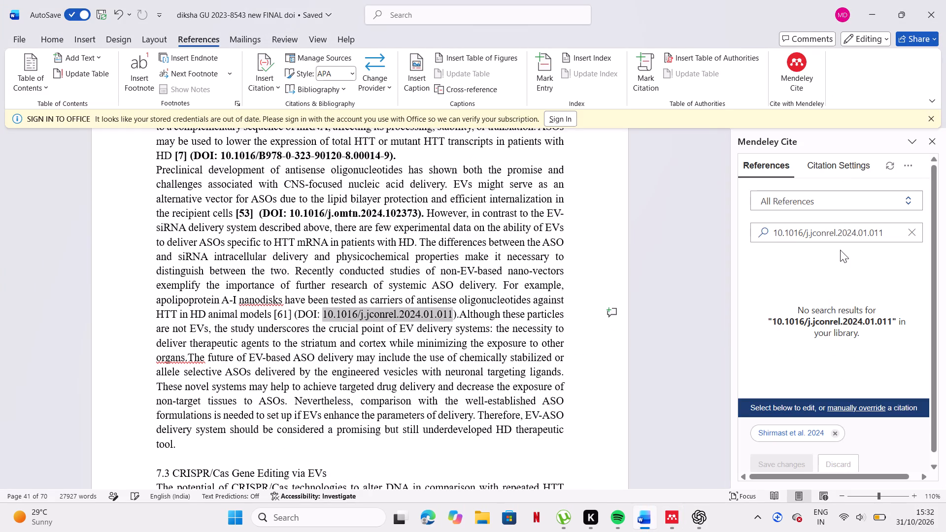
click(892, 225)
key(Return)
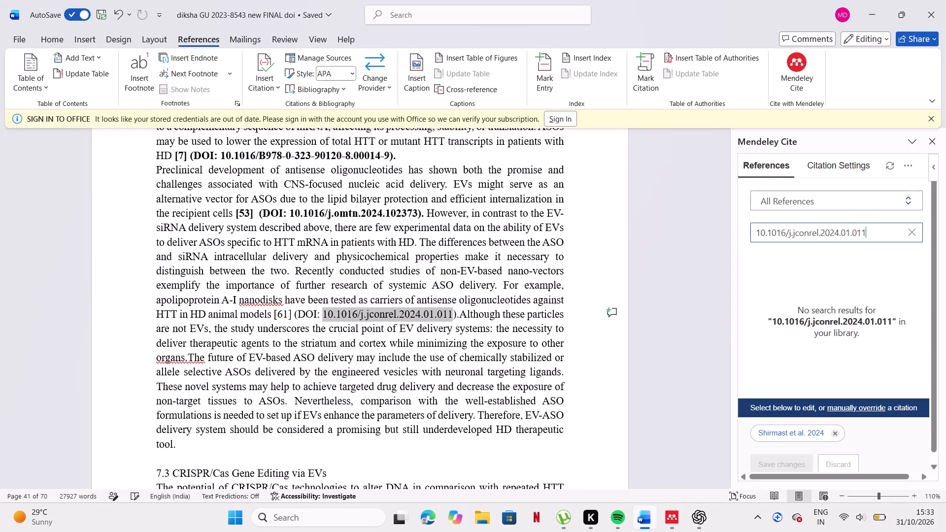
click(892, 170)
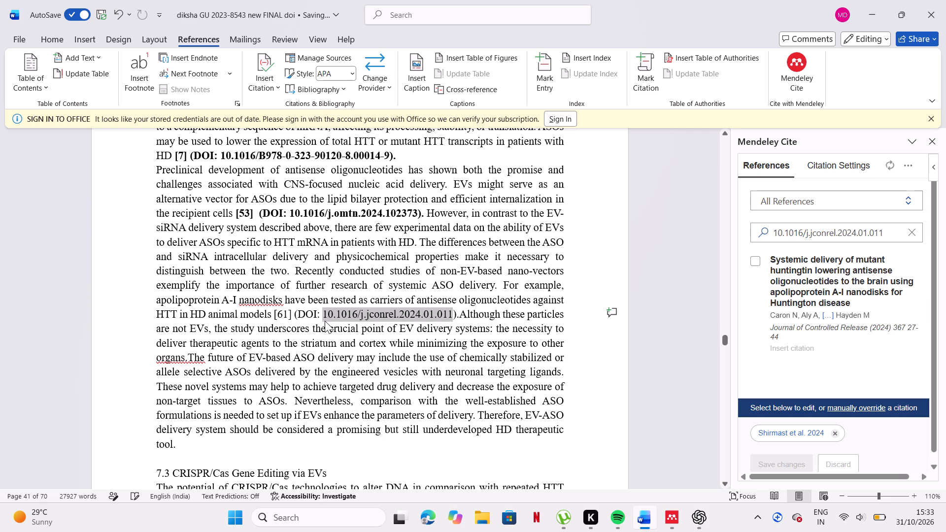
Replace the typed [61] after "HD animal models" with the Mendeley citation for the 2024 paper on apolipoprotein A-I nanodisks.
click(292, 314)
key(BackSpace)
key(BackSpace)
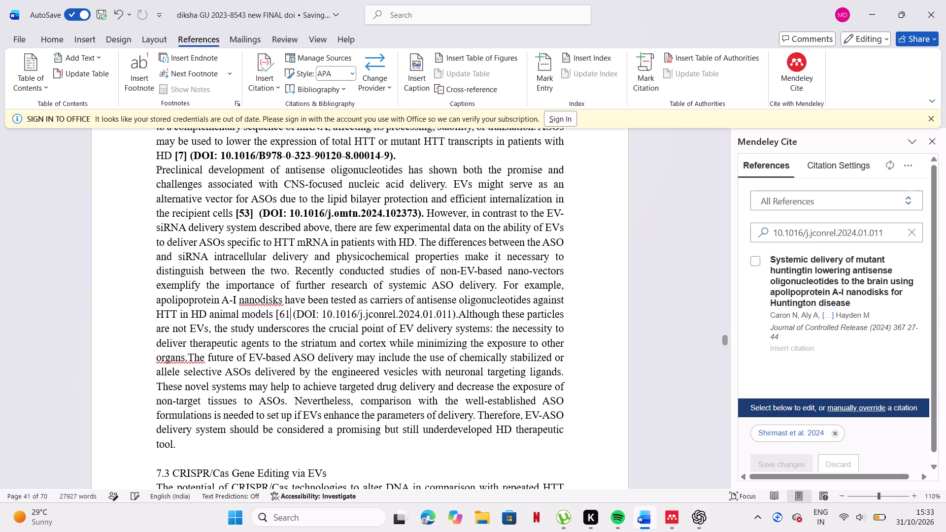
key(BackSpace)
key(BackSpace)
click(292, 314)
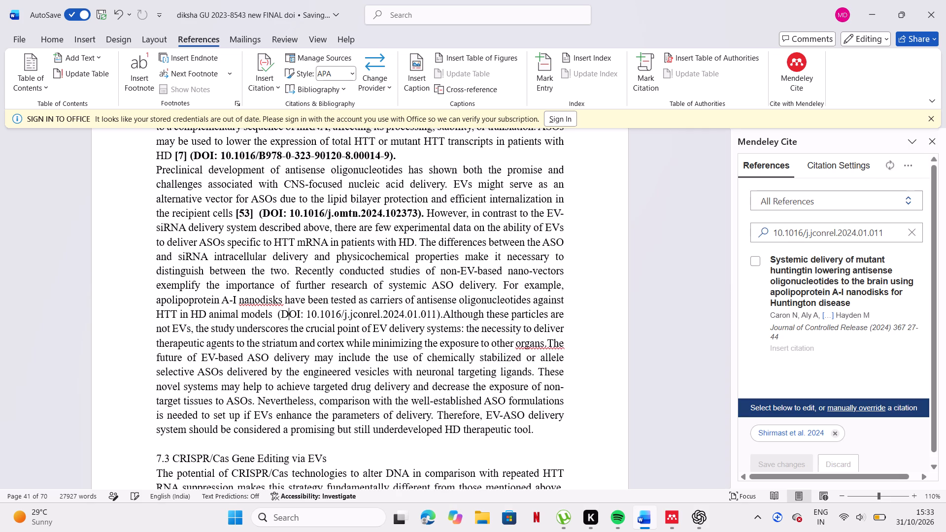
click(278, 314)
click(837, 432)
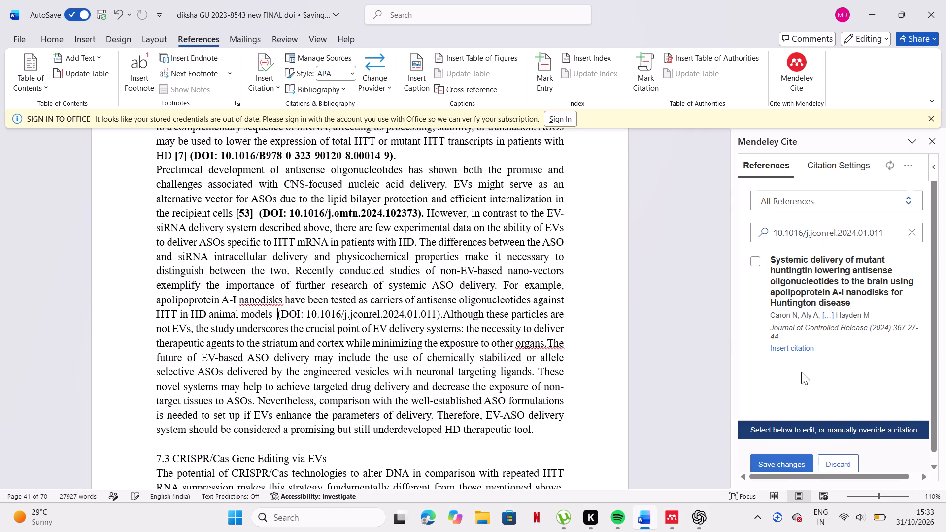
click(796, 346)
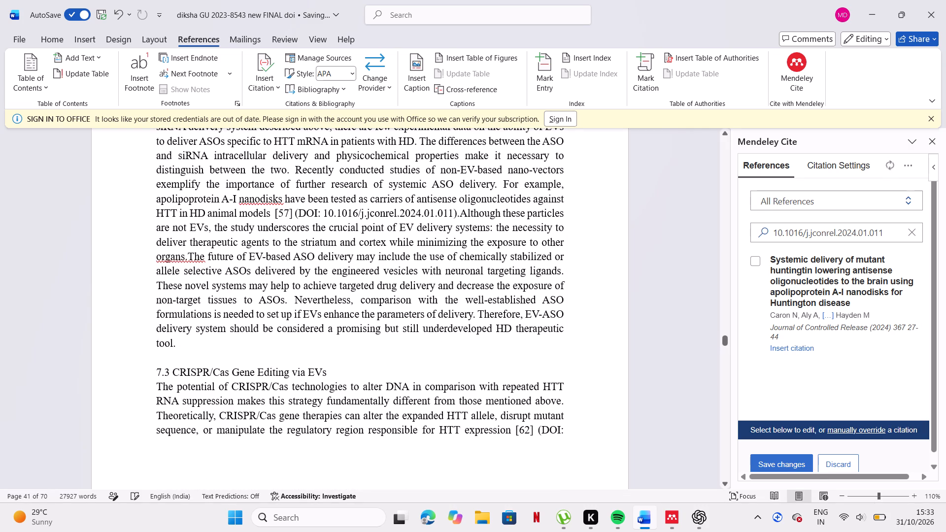
Make the new citation and its DOI 10.1016/j.jconrel.2024.01.011 after "HD animal models" bold.
drag(274, 213, 455, 214)
click(461, 195)
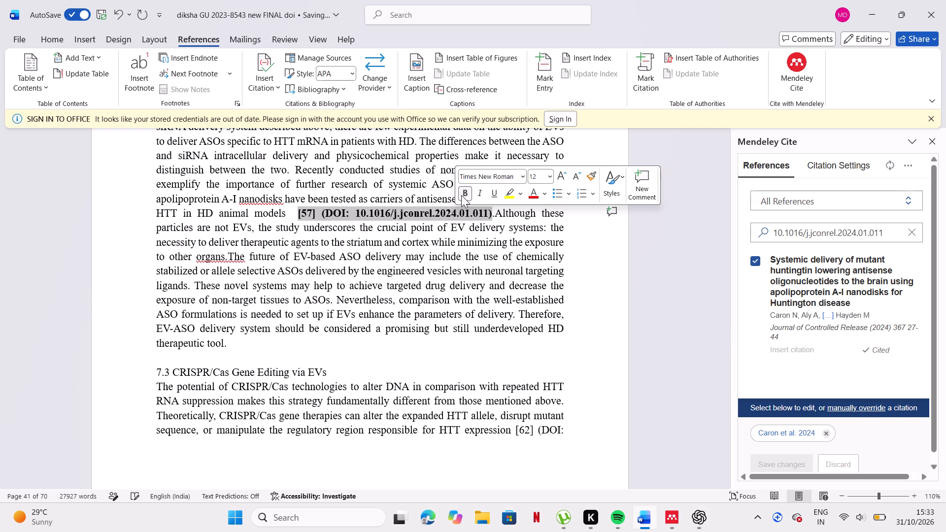
click(453, 327)
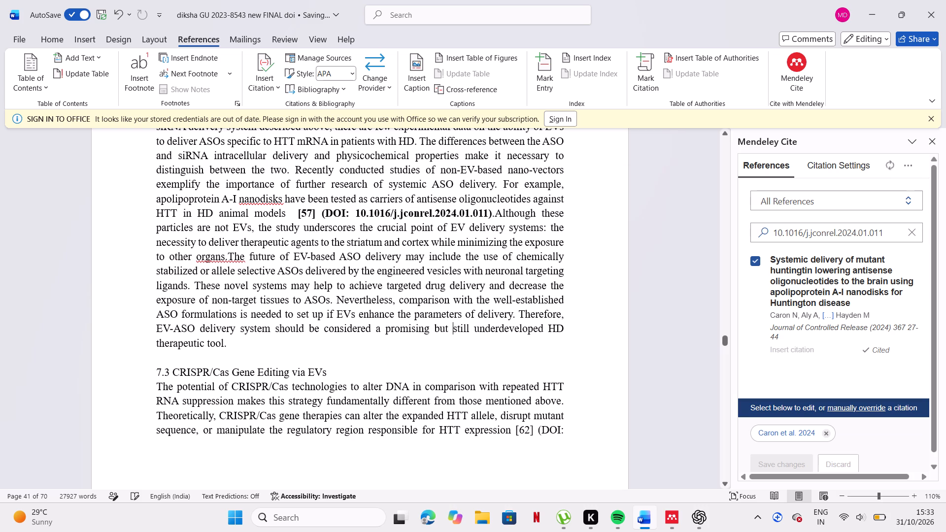
Increase the font size of the heading "7.3 CRISPR/Cas Gene Editing via EVs" to 14.
drag(452, 348, 173, 364)
click(173, 364)
drag(146, 371, 329, 367)
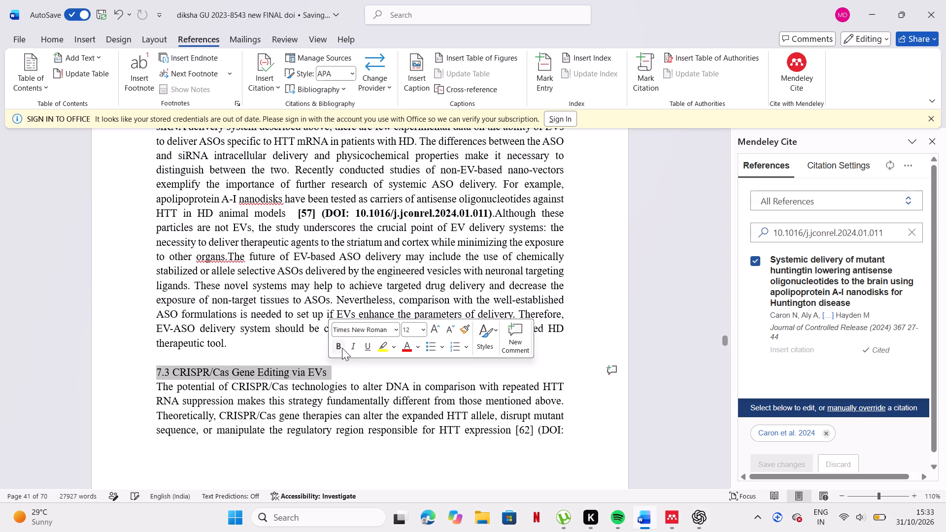
click(436, 331)
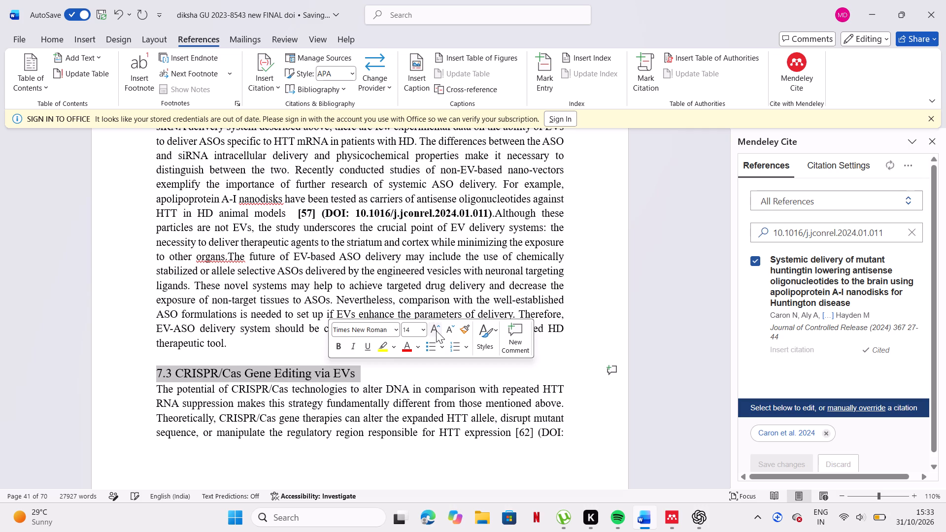
click(438, 379)
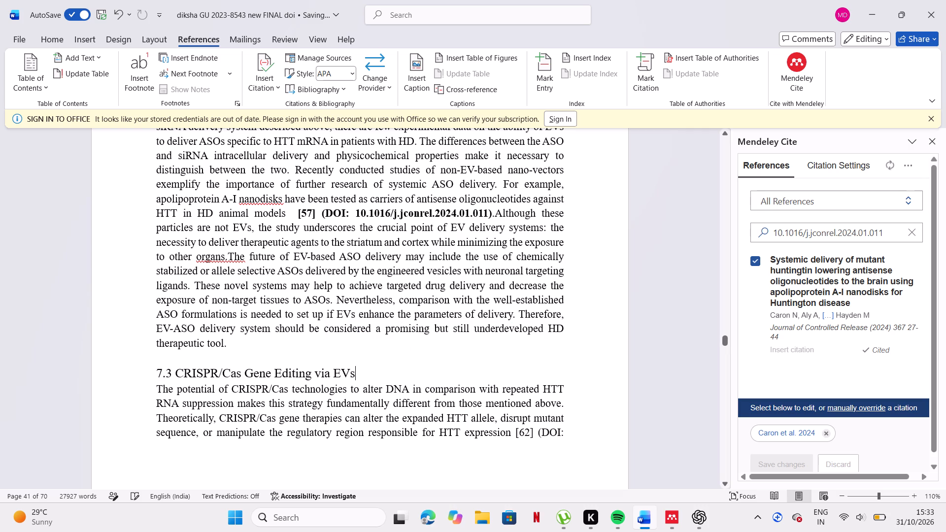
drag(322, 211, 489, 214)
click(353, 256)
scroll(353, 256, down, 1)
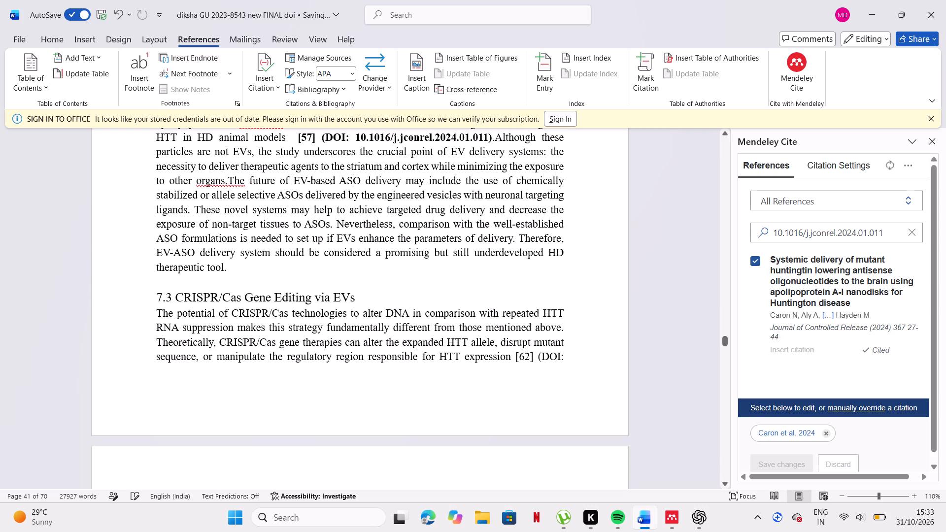
scroll(578, 370, down, 1)
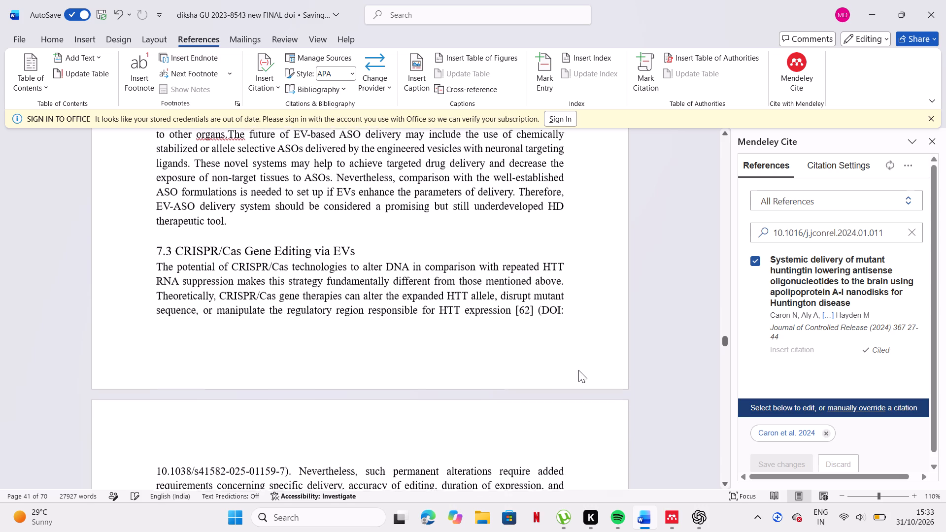
scroll(578, 370, down, 2)
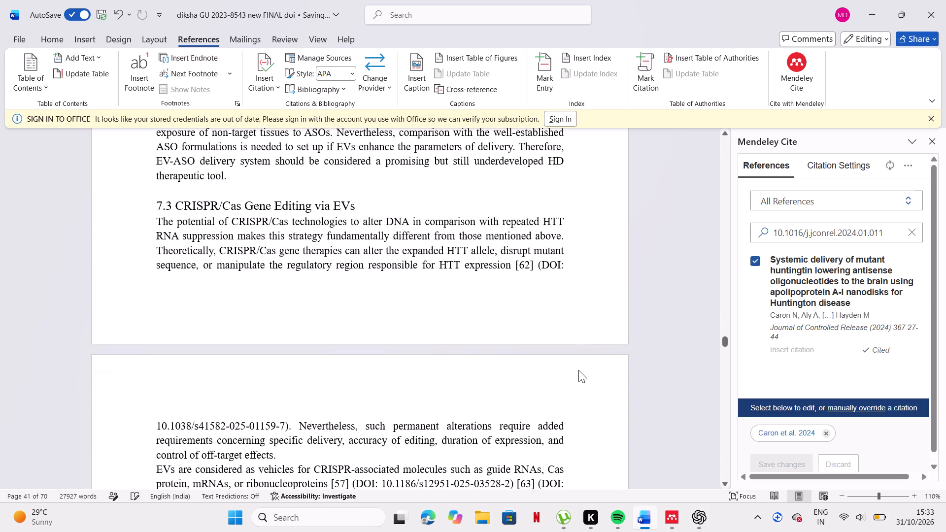
scroll(343, 379, up, 2)
scroll(343, 379, down, 1)
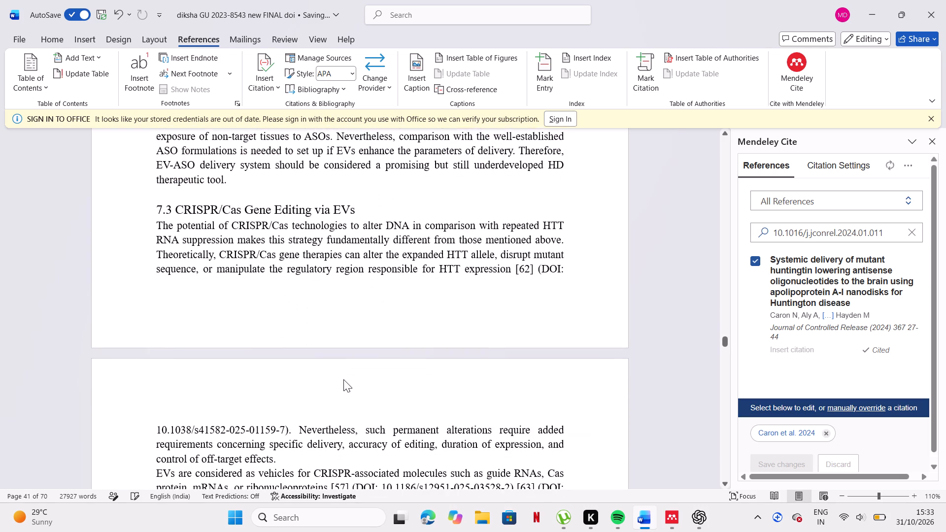
scroll(343, 379, down, 1)
drag(157, 429, 279, 431)
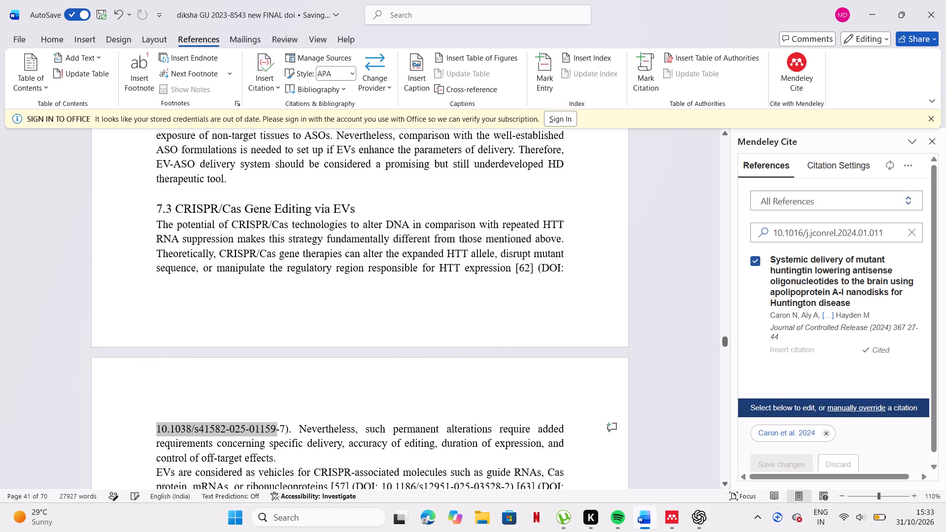
drag(279, 431, 285, 431)
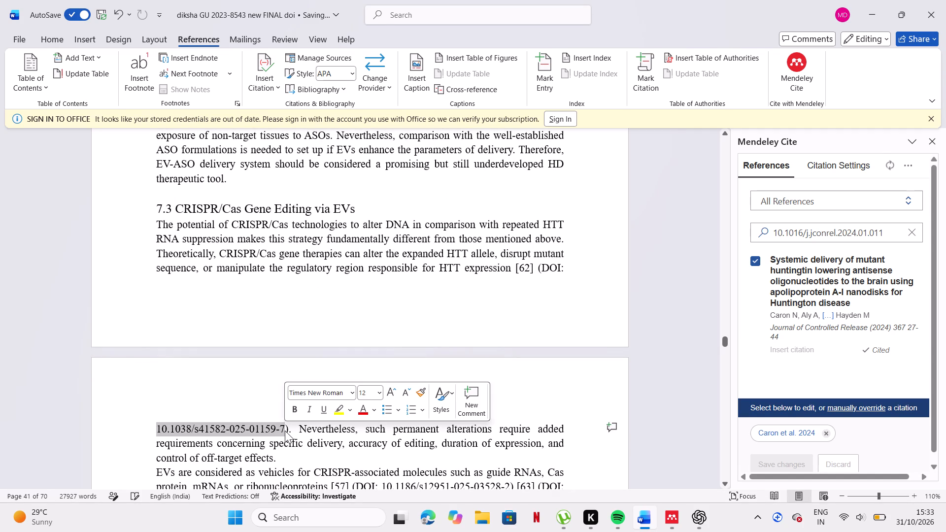
key(ctrl+c)
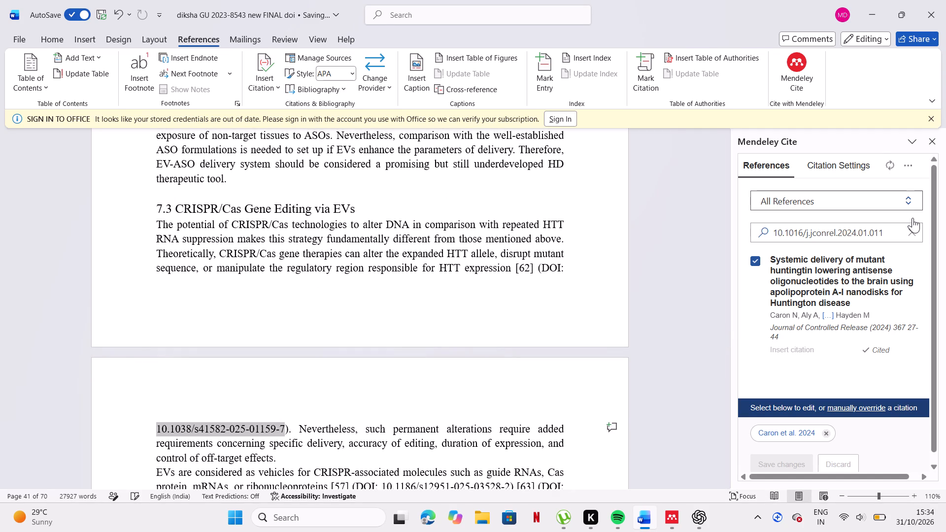
click(913, 233)
click(897, 233)
key(ctrl+v)
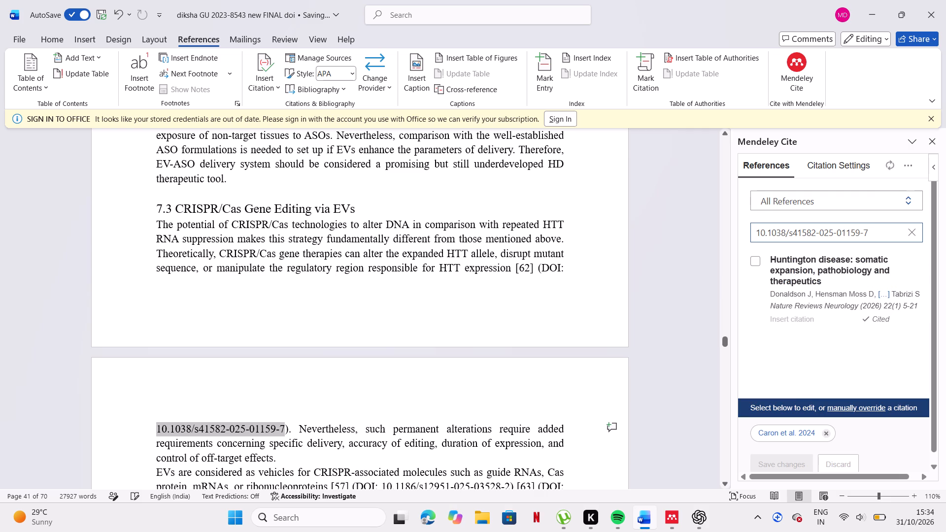
Replace the typed [62] after "HTT expression" with the Mendeley citation for "Huntington disease: somatic expansion, pathobiology and therapeutics".
click(537, 268)
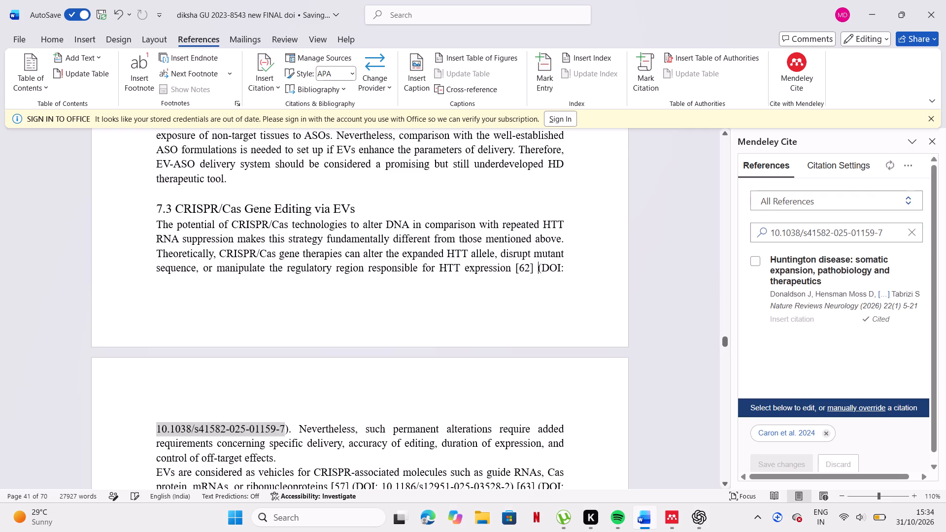
key(BackSpace)
key(BackSpace)
key(BackSpace)
key(BackSpace)
key(BackSpace)
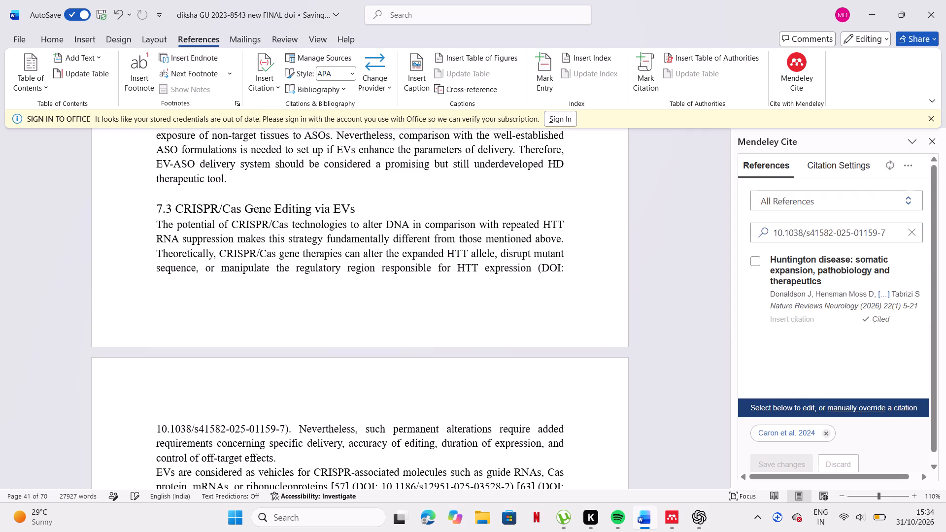
click(539, 269)
click(824, 431)
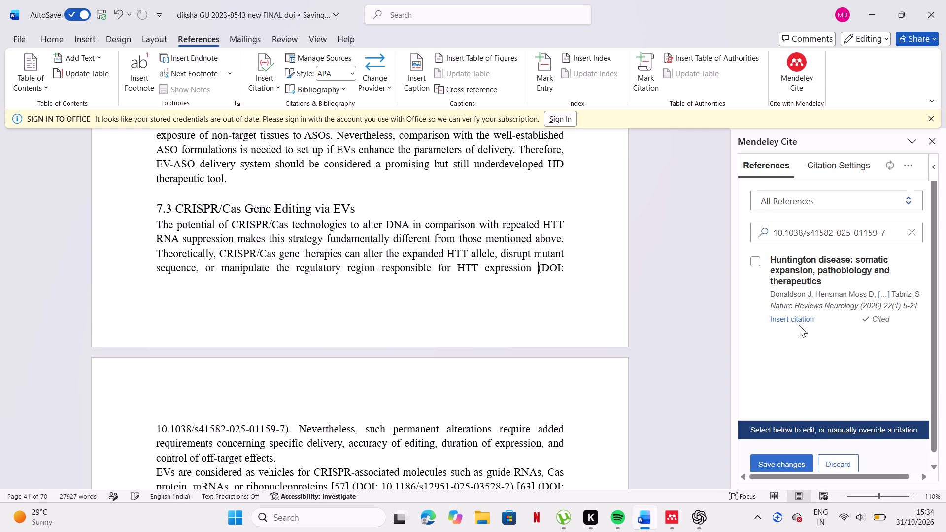
click(799, 318)
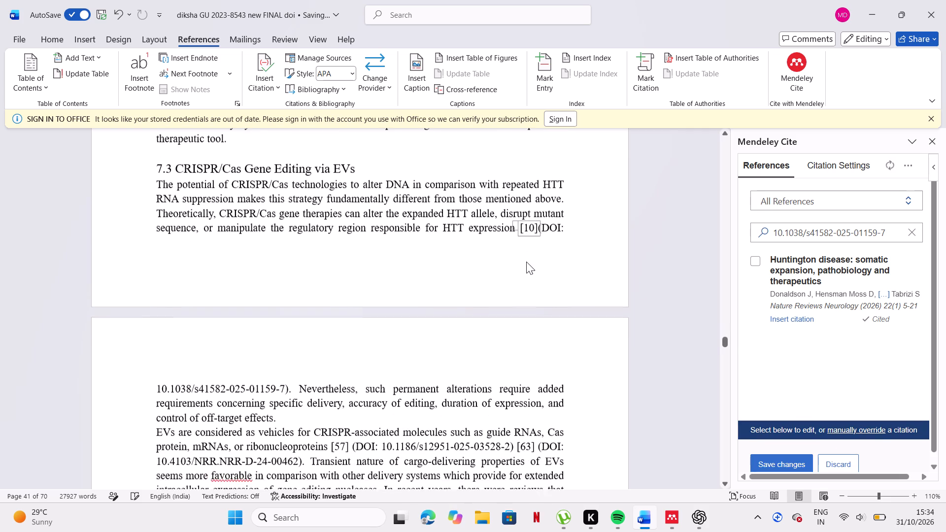
click(516, 217)
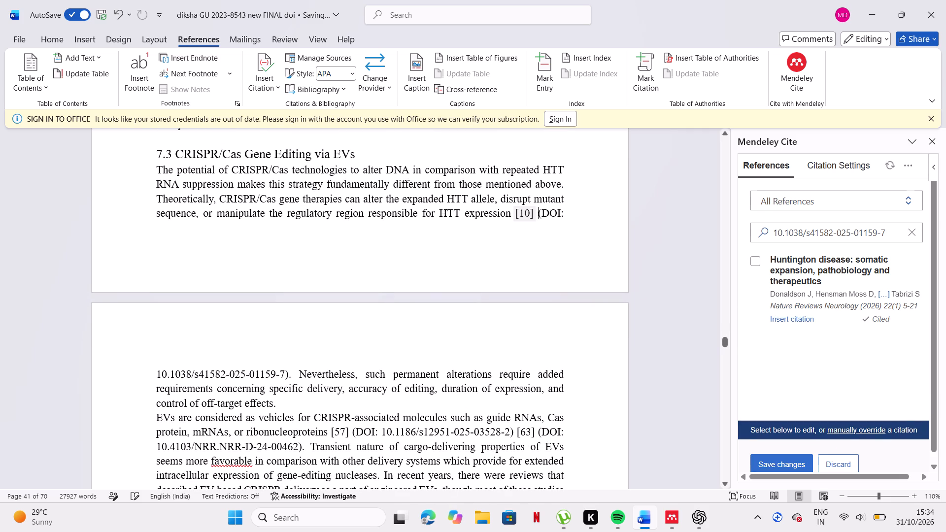
drag(516, 217, 305, 339)
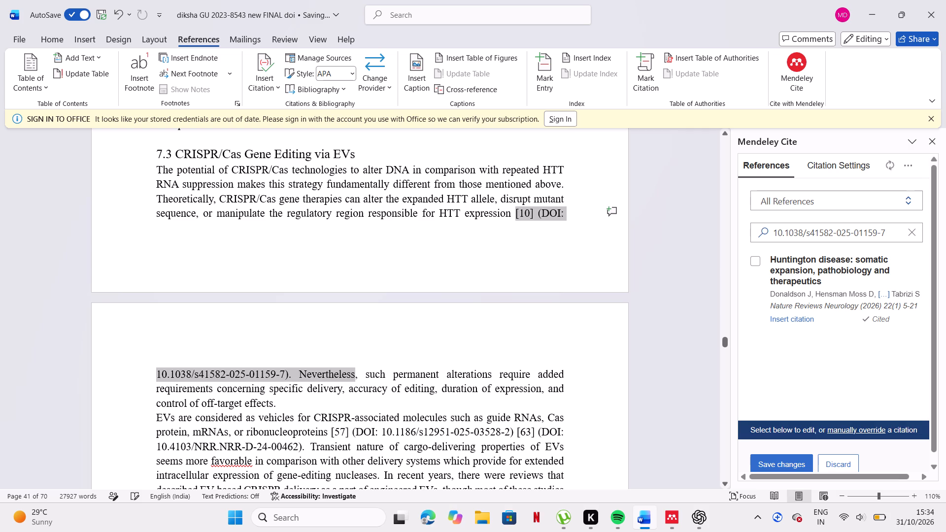
drag(305, 339, 291, 339)
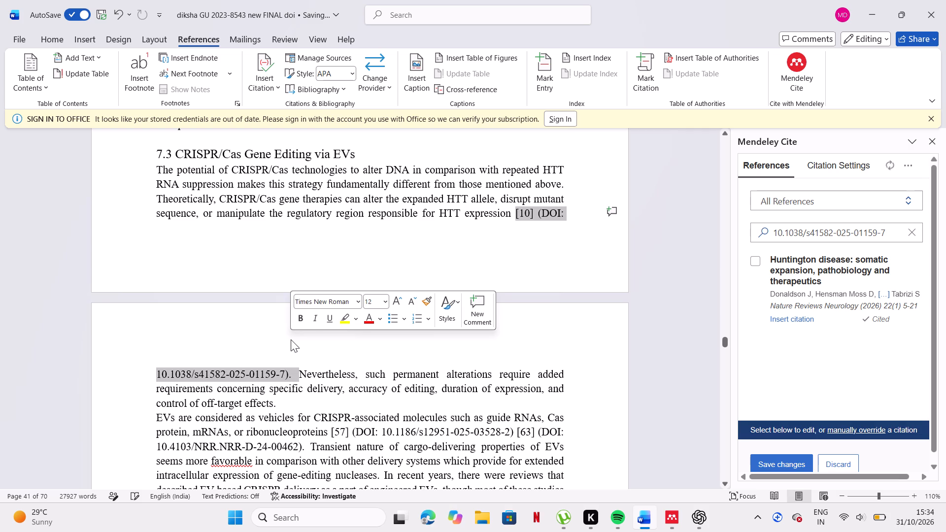
click(301, 320)
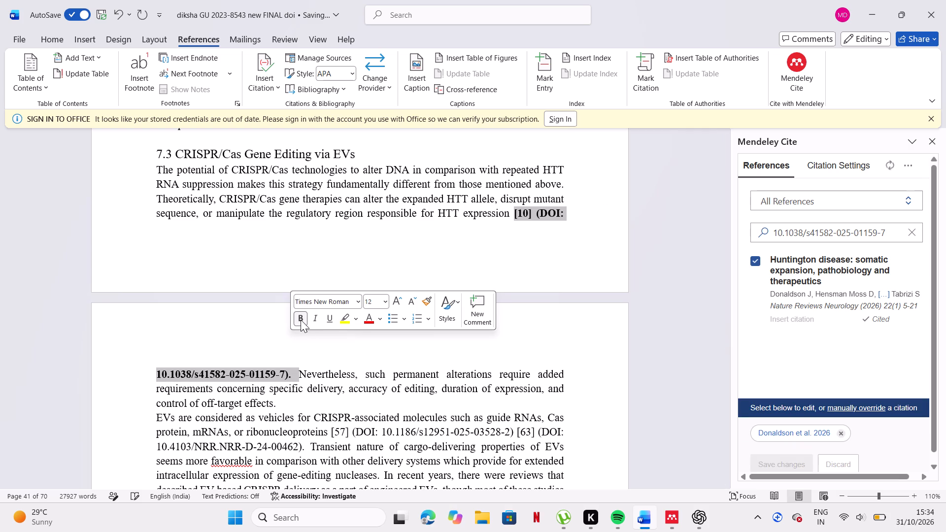
click(232, 323)
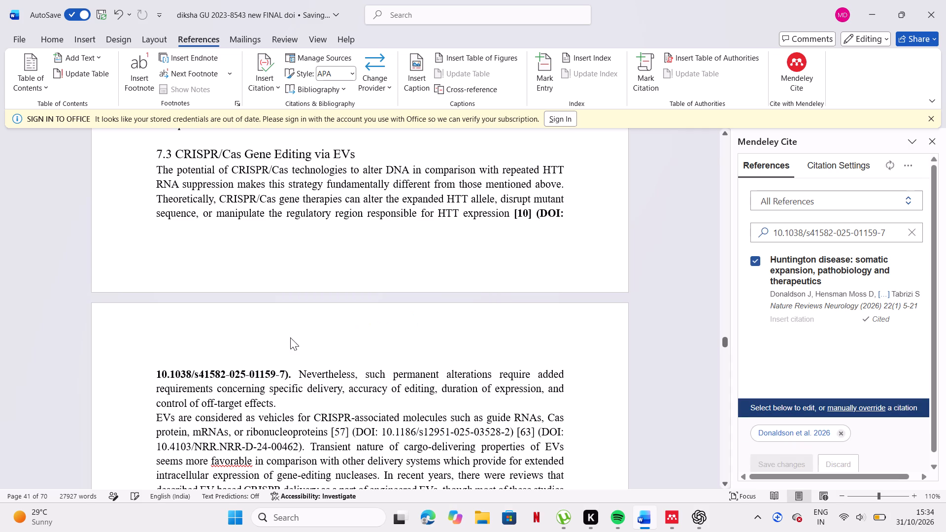
scroll(376, 387, down, 1)
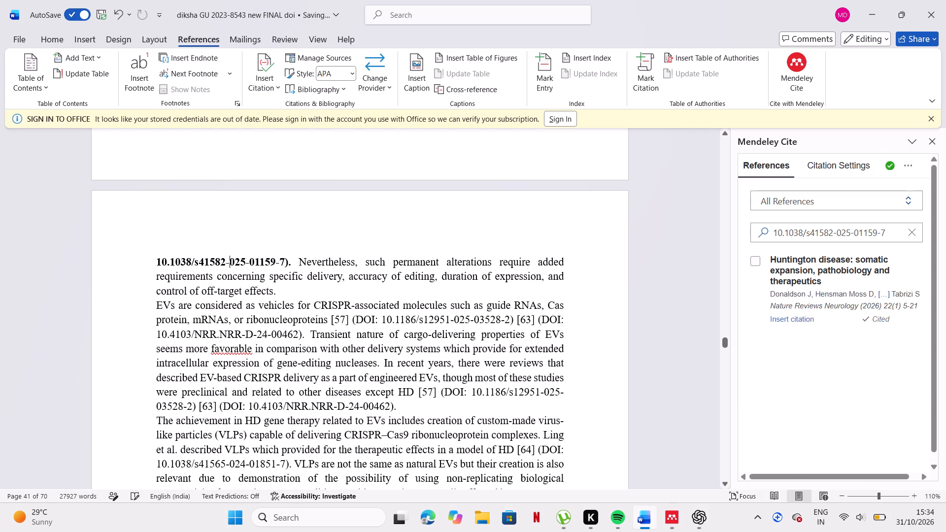
drag(382, 320, 483, 331)
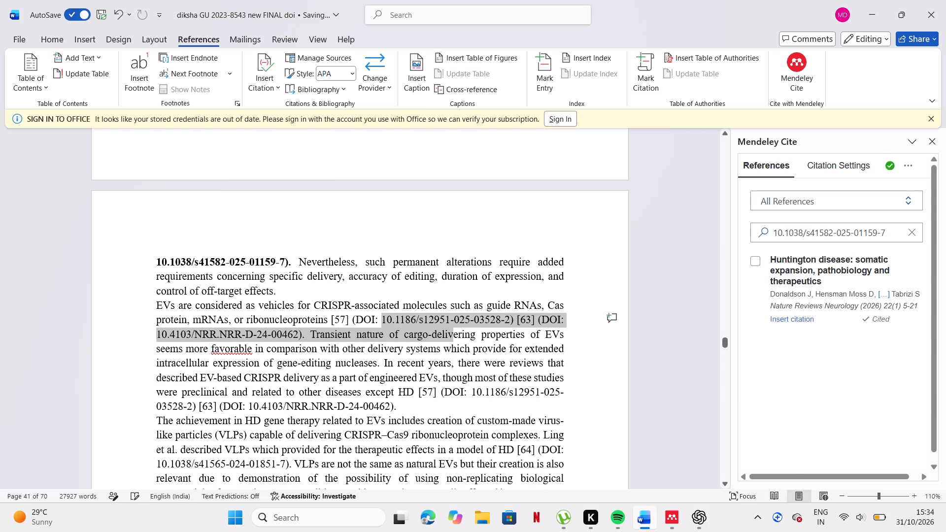
drag(483, 331, 508, 321)
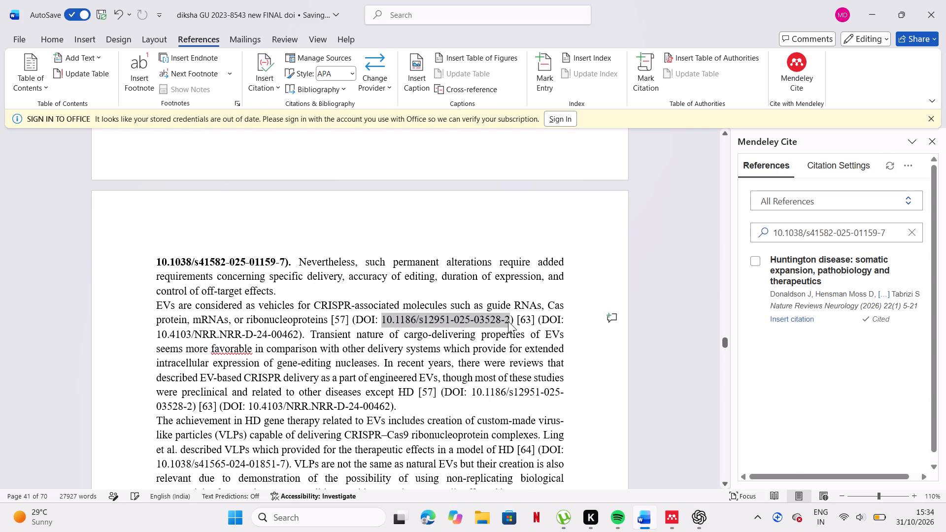
key(ctrl+c)
click(914, 229)
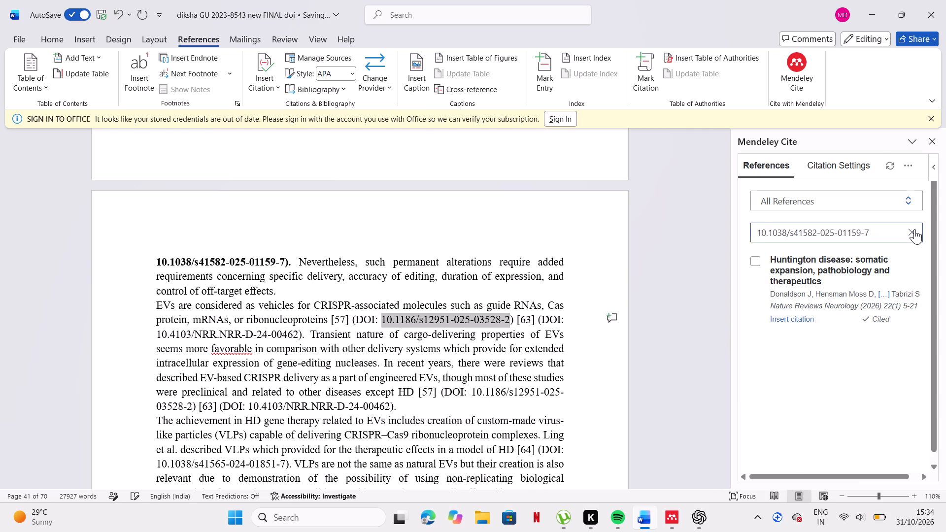
click(878, 229)
key(v)
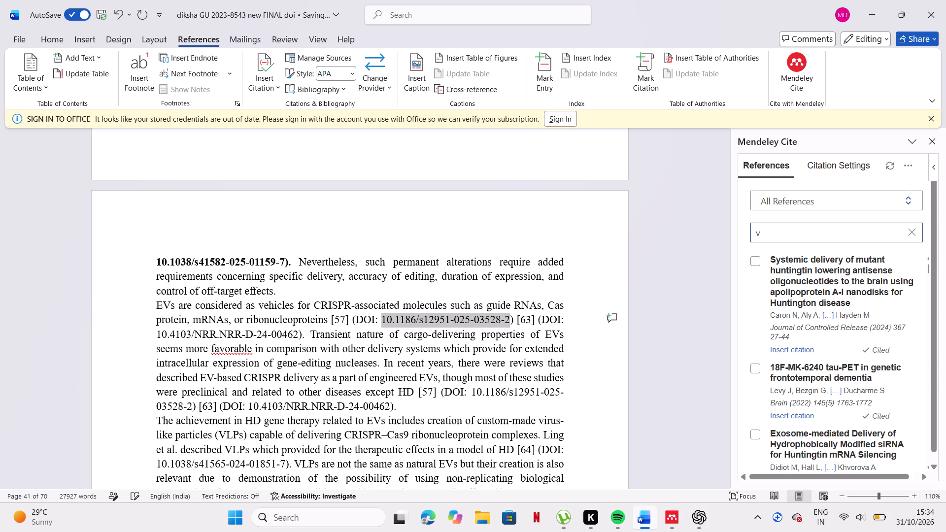
click(914, 232)
key(ctrl+v)
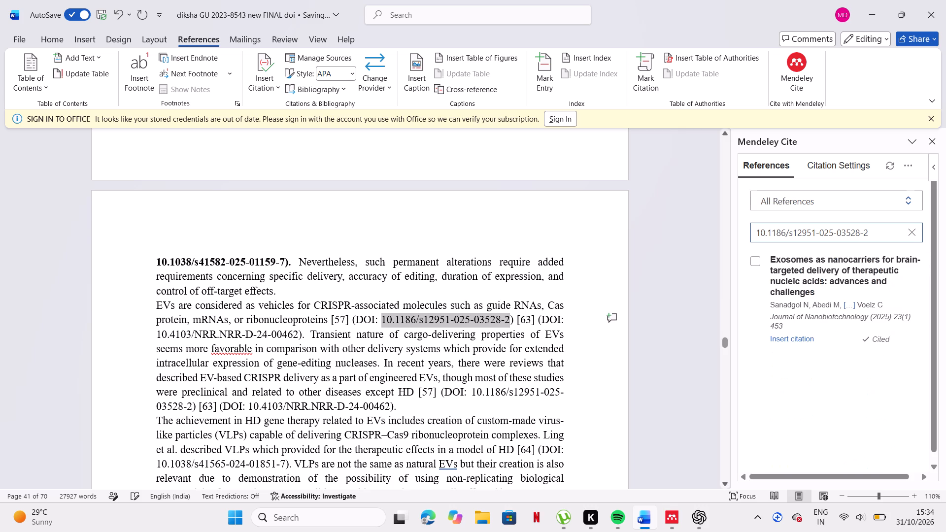
Replace the typed [57] after "ribonucleoproteins" with the Mendeley citation for the 2025 paper on exosomes as nanocarriers for brain-targeted nucleic acid delivery.
click(346, 324)
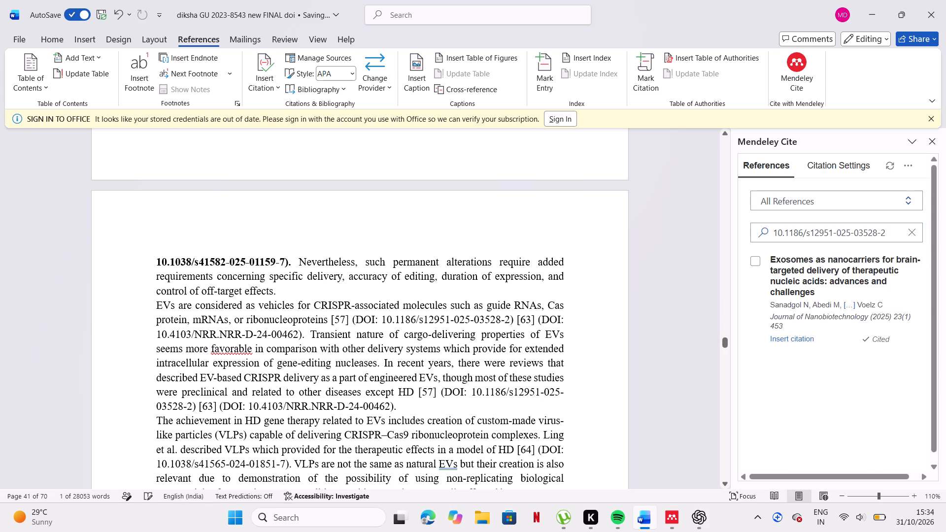
click(351, 319)
key(BackSpace)
key(BackSpace)
key(BackSpace)
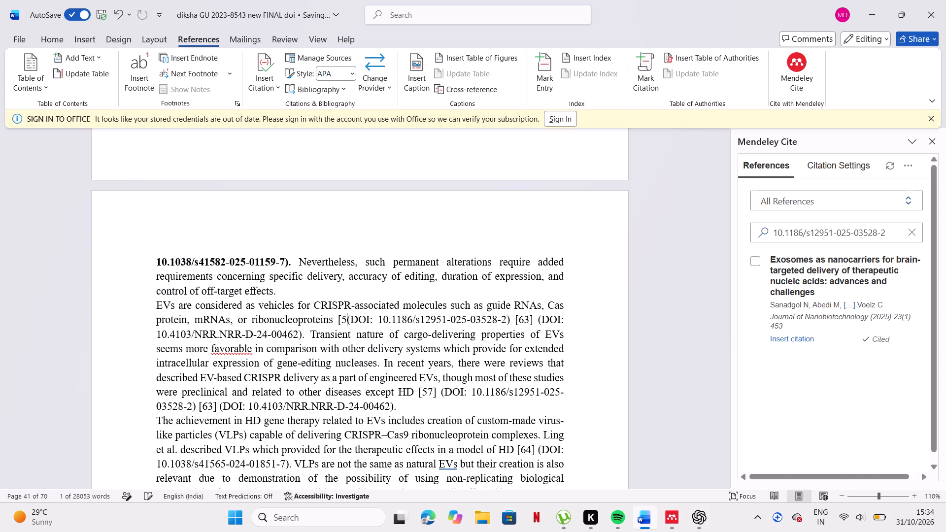
key(BackSpace)
key(BackSpace)
key(ctrl+v)
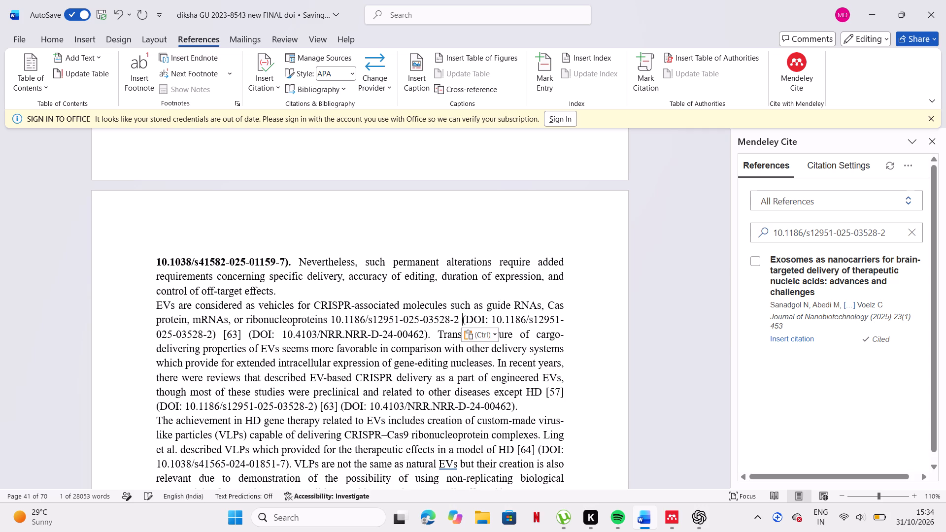
key(ctrl+z)
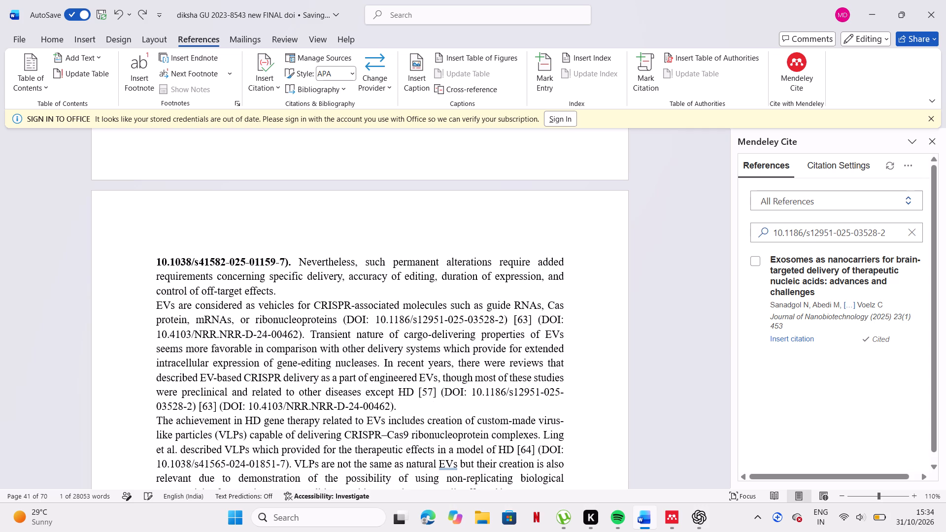
click(351, 319)
click(339, 321)
click(777, 337)
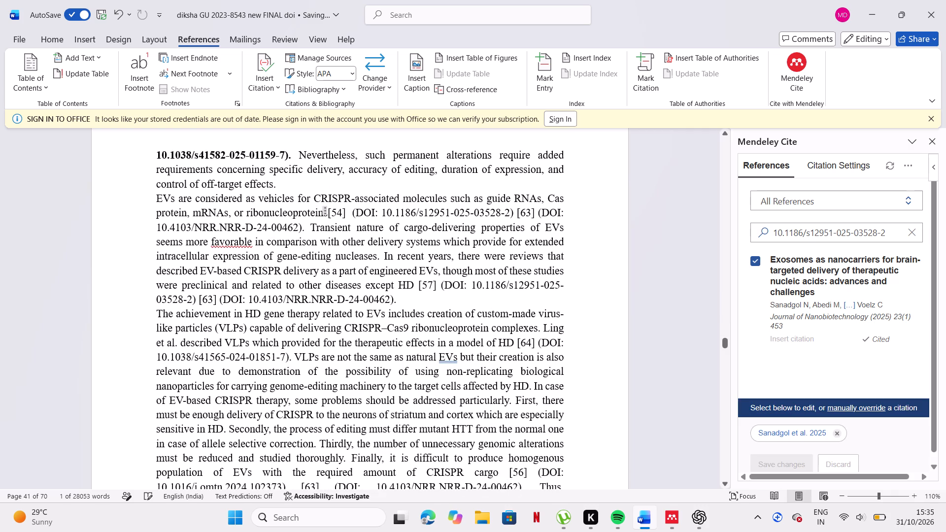
Search the Mendeley Cite library for the DOI 10.4103/NRR.NRR-D-24-00462, copied from the text after the typed [63].
drag(157, 228, 289, 226)
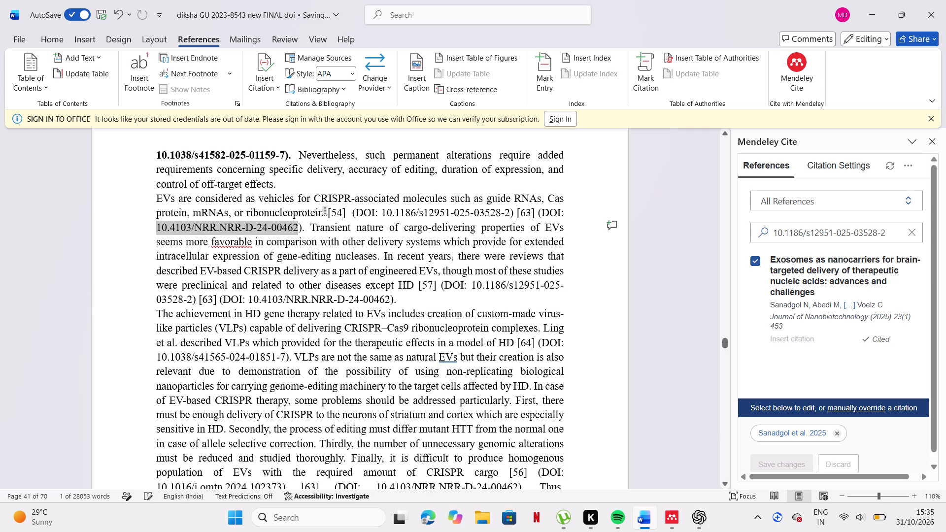
key(ctrl+c)
click(914, 230)
click(903, 230)
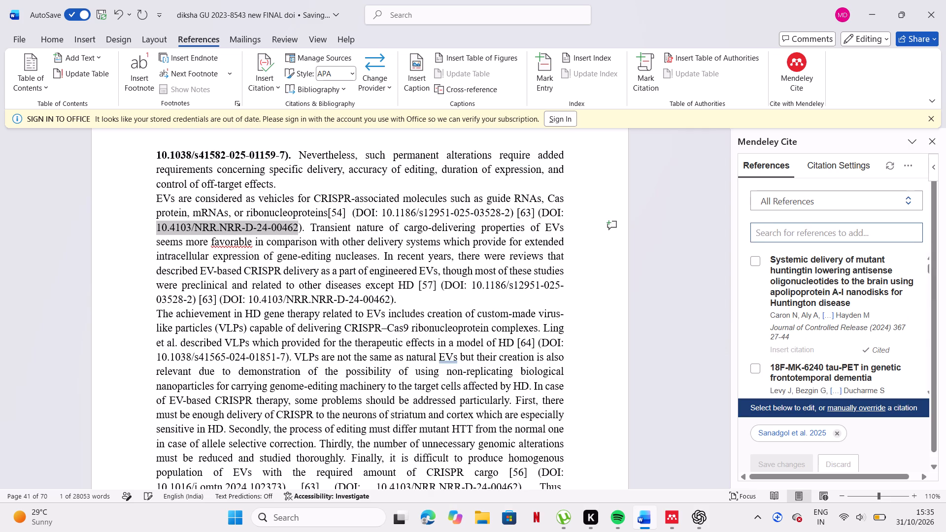
key(ctrl+v)
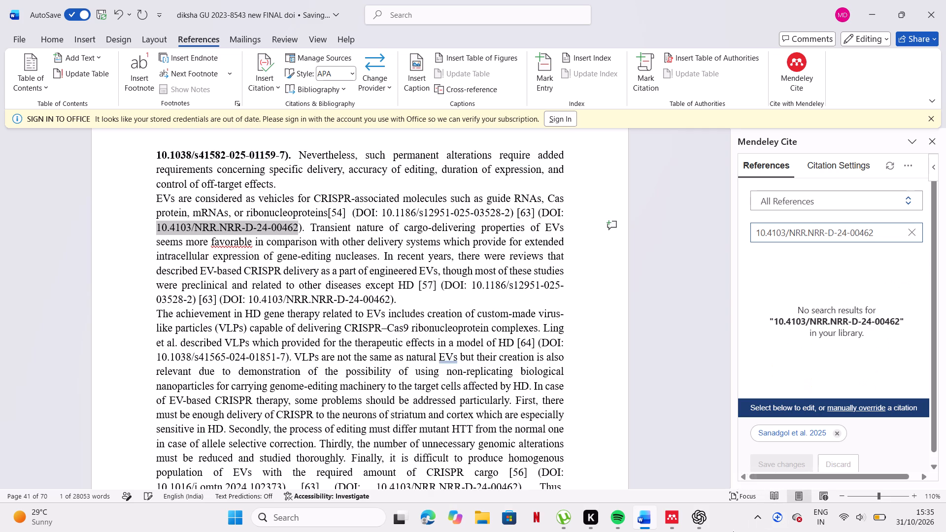
Add the reference with DOI 10.4103/NRR.NRR-D-24-00462 in Mendeley Reference Manager, then refresh the Mendeley Cite library in Word.
click(670, 519)
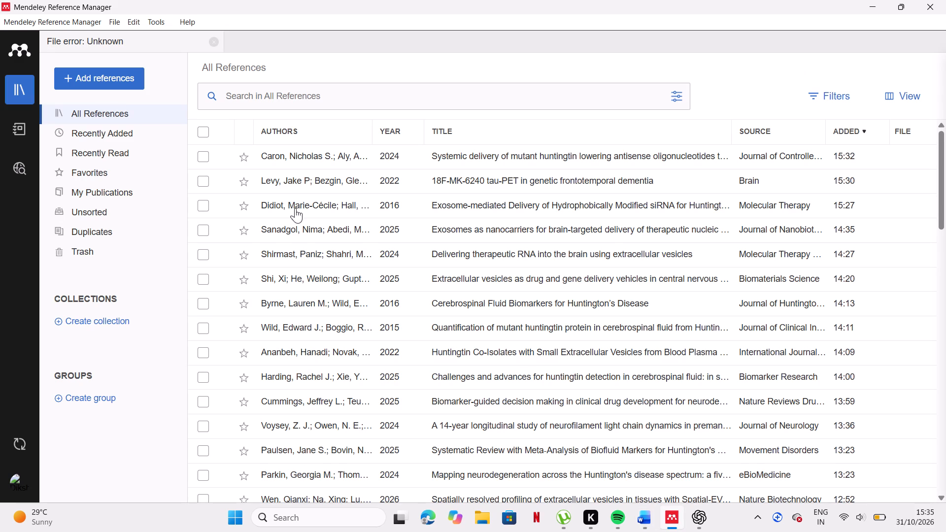
click(122, 73)
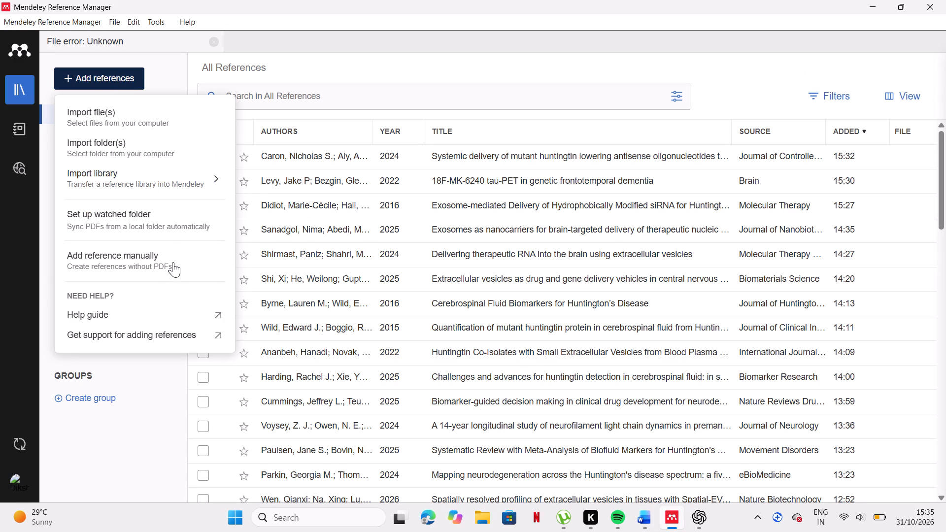
click(173, 262)
click(372, 140)
key(ctrl+v)
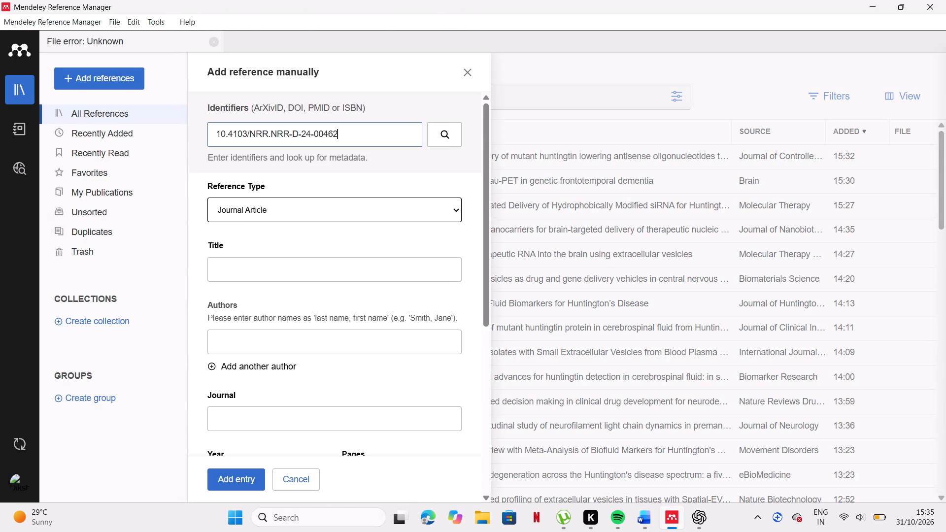
click(448, 135)
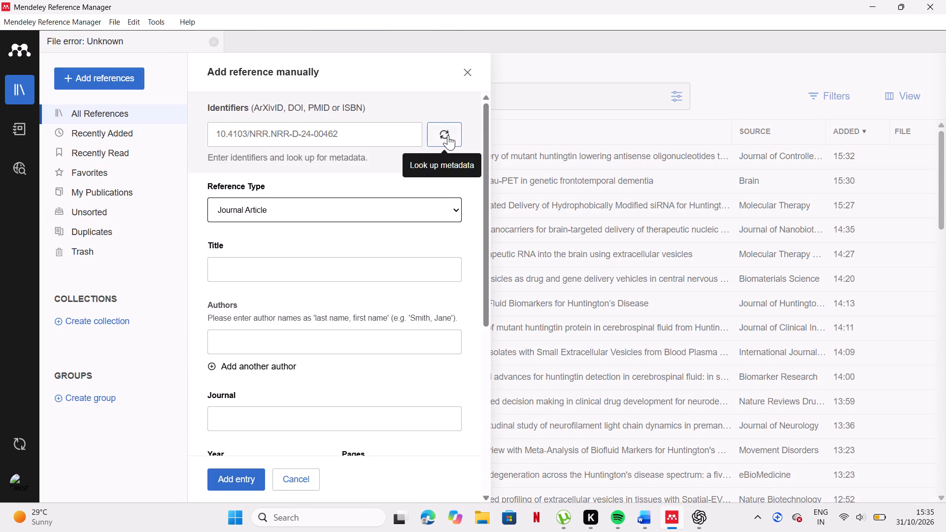
click(238, 479)
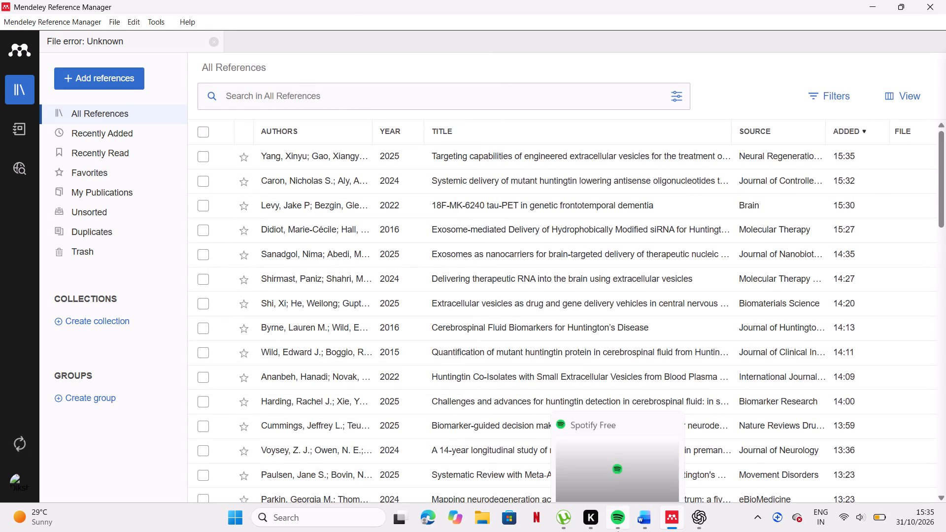
click(640, 522)
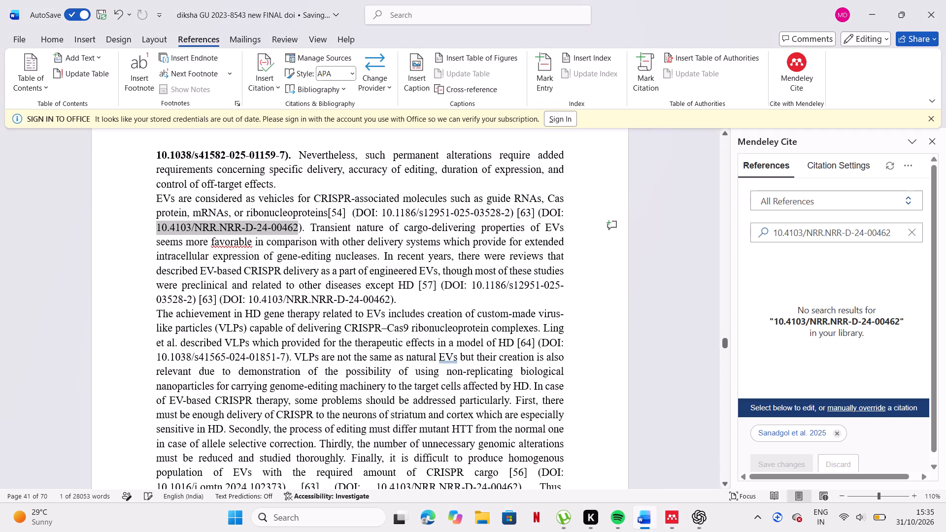
click(891, 159)
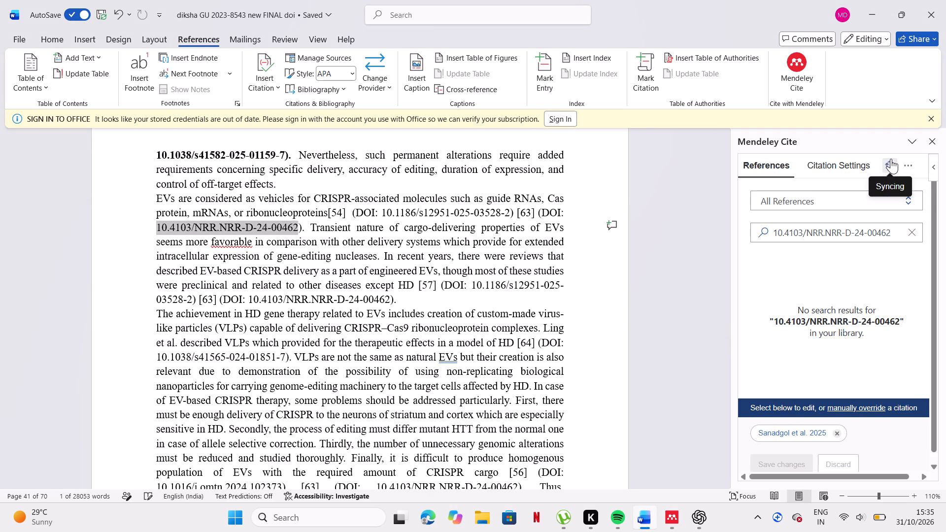
Replace the typed [63] before DOI 10.4103/NRR.NRR-D-24-00462 with the Mendeley citation for the 2025 engineered extracellular vesicles targeting paper.
click(535, 216)
key(BackSpace)
key(BackSpace)
key(BackSpace)
key(BackSpace)
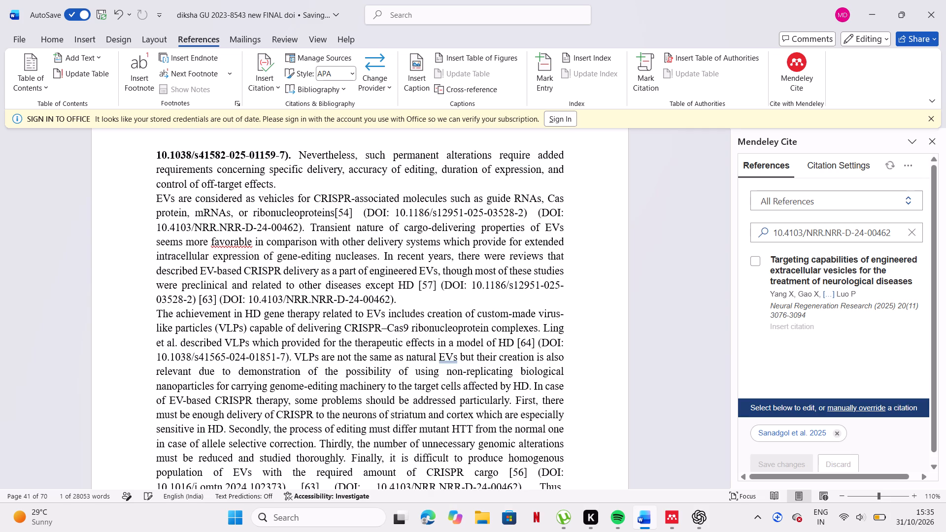
click(535, 216)
click(834, 430)
click(798, 326)
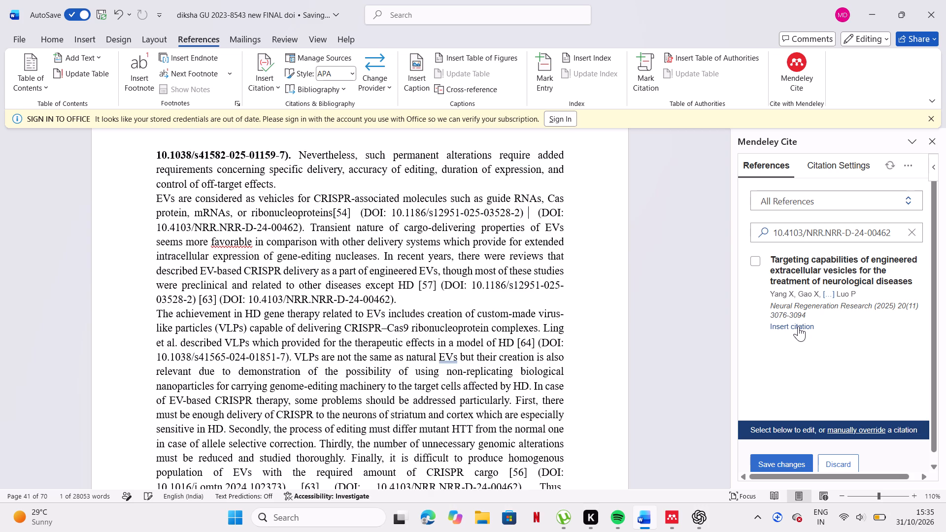
click(798, 326)
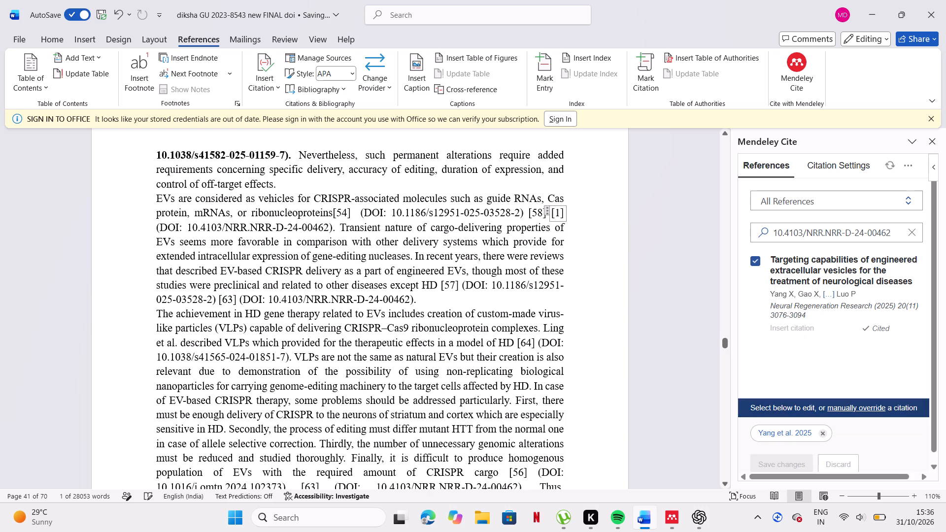
Remove the duplicate [1] citation and extra spacing between [58] and DOI 10.4103/NRR.NRR-D-24-00462.
key(BackSpace)
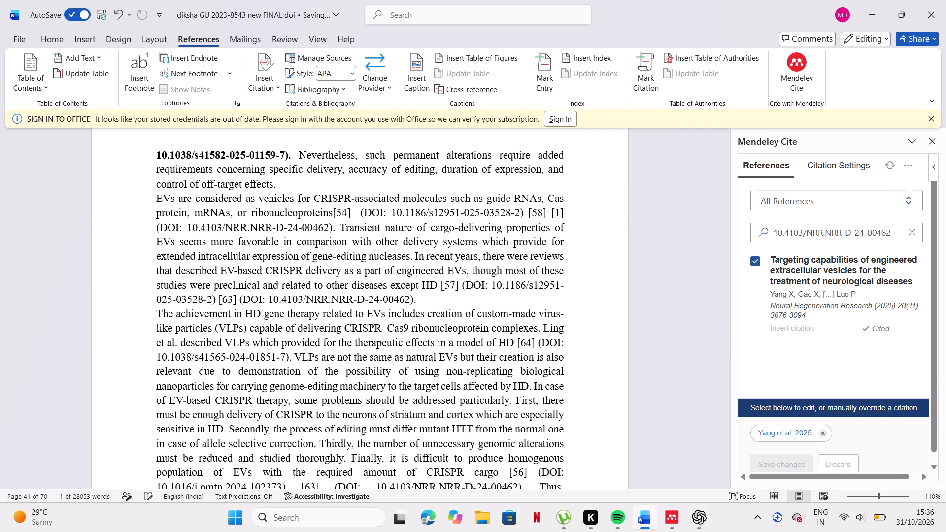
key(BackSpace)
key(BackSpace)
drag(570, 211, 553, 211)
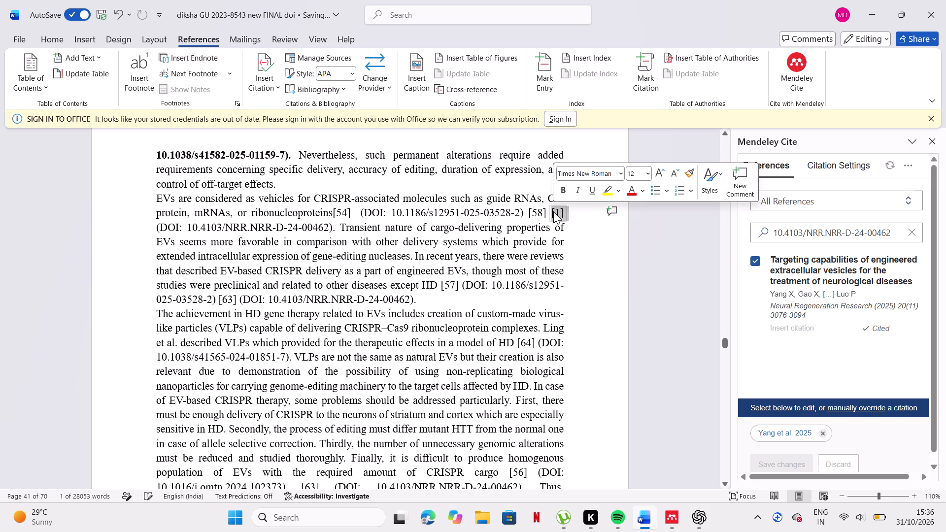
key(ctrl+z)
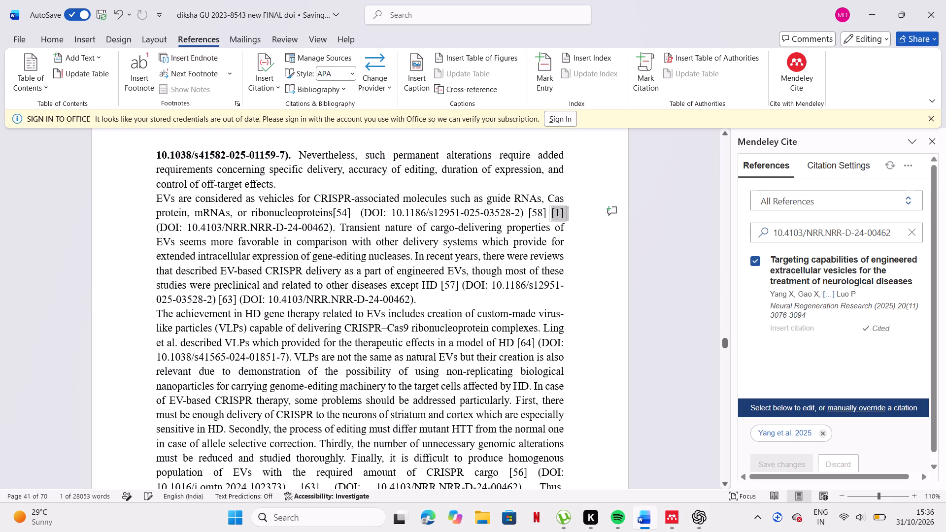
click(569, 220)
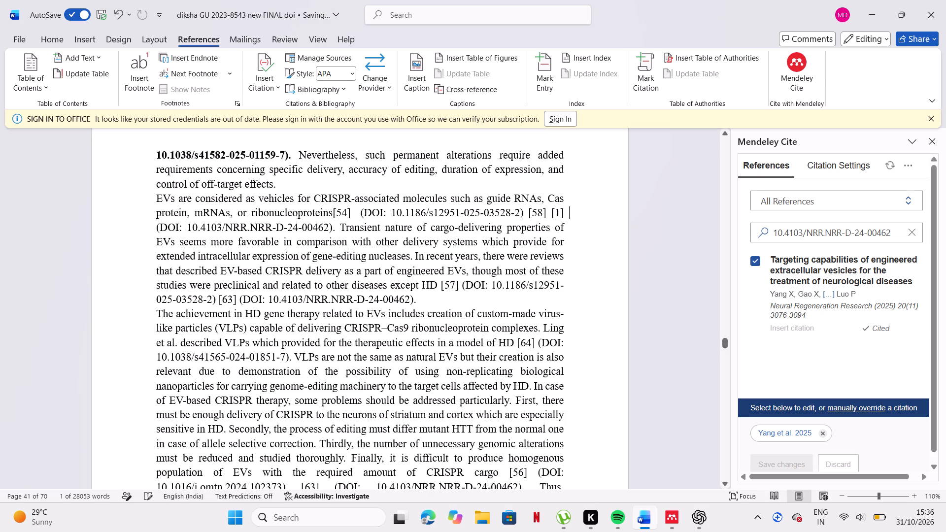
key(BackSpace)
key(BackSpace)
key(BackSpace)
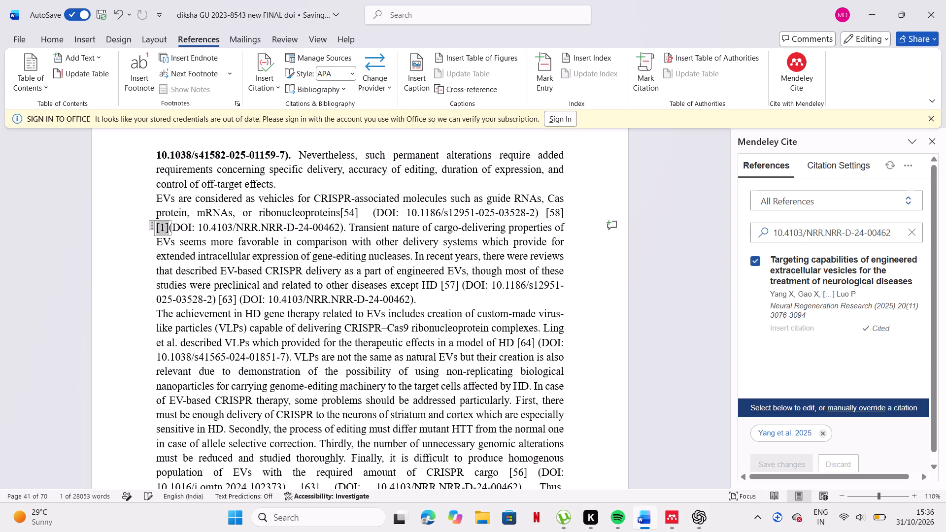
key(BackSpace)
key(BackSpace)
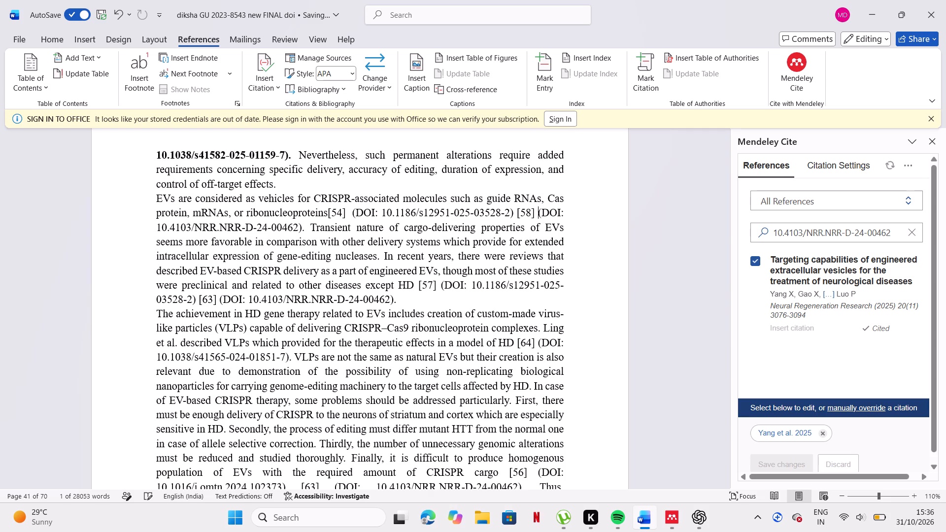
Add a space between "ribonucleoproteins" and [54], and make the [54] and [58] citations with their DOIs bold.
click(327, 214)
key(space)
drag(326, 204, 301, 233)
click(301, 233)
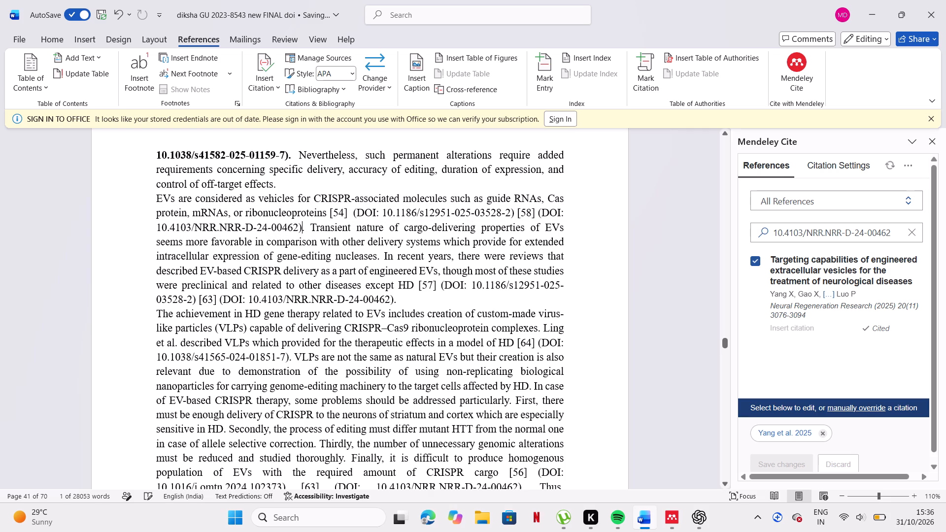
drag(330, 212, 308, 229)
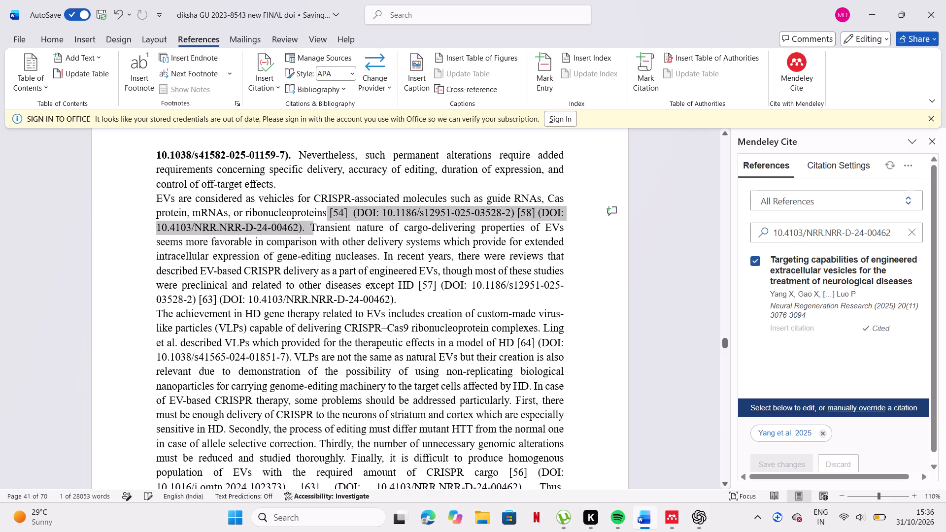
drag(308, 229, 304, 231)
click(316, 209)
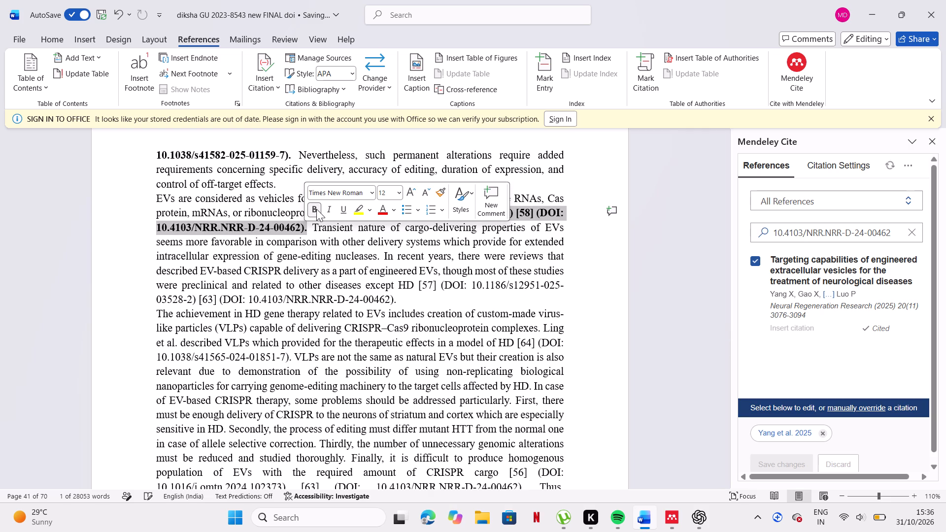
click(384, 312)
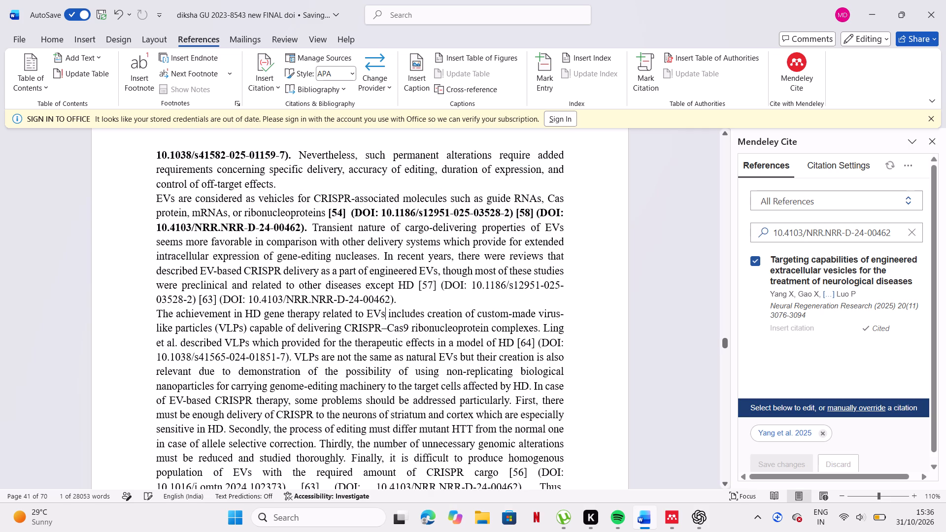
Replace the typed [57] and [63] citations and DOIs after "except HD" with a copy of the bold [54] and [58] citations after "ribonucleoproteins".
scroll(457, 299, down, 1)
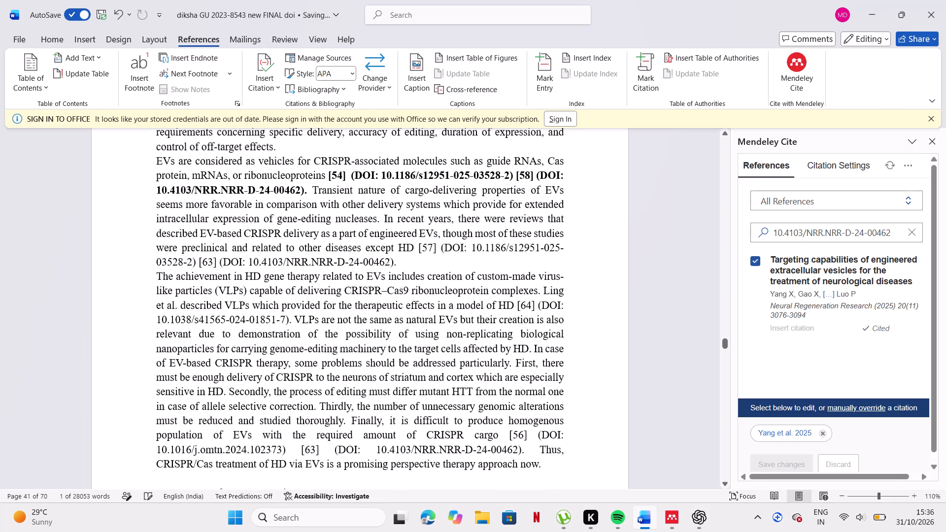
scroll(457, 299, down, 3)
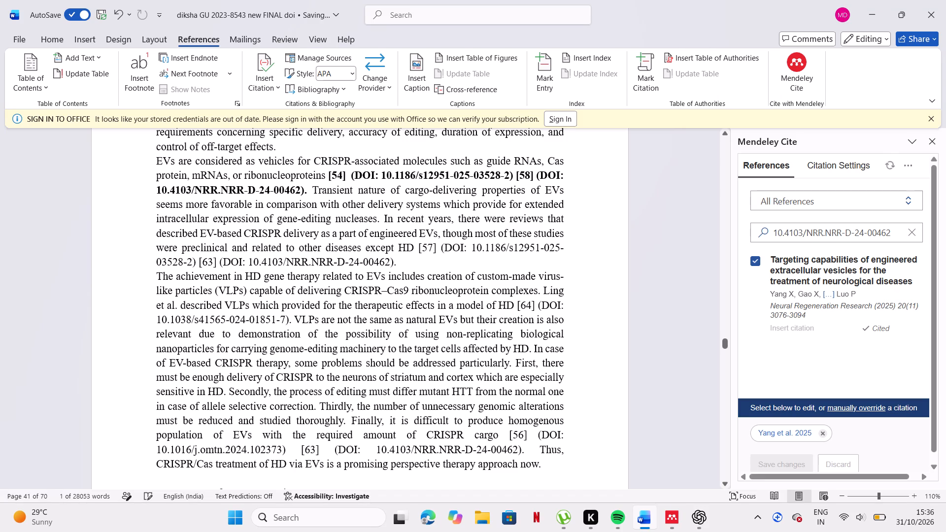
drag(418, 248, 413, 273)
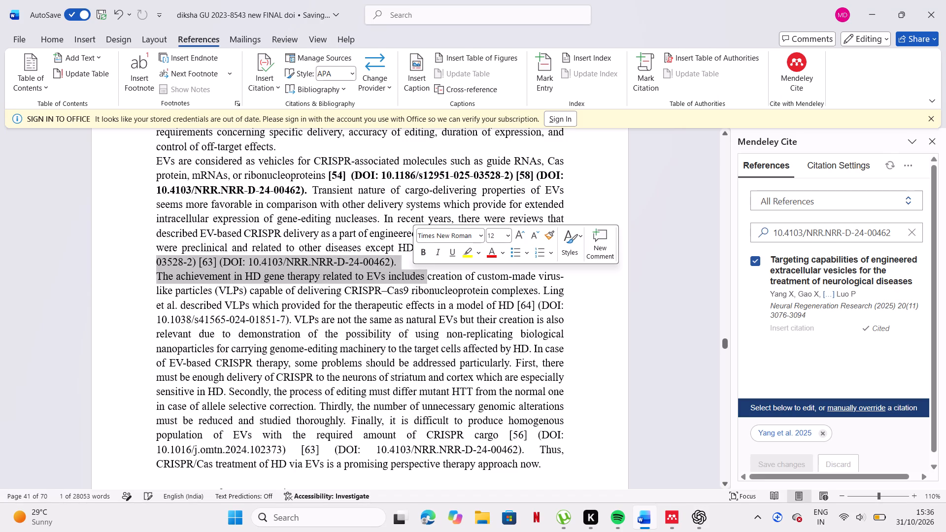
click(406, 247)
drag(418, 246, 411, 271)
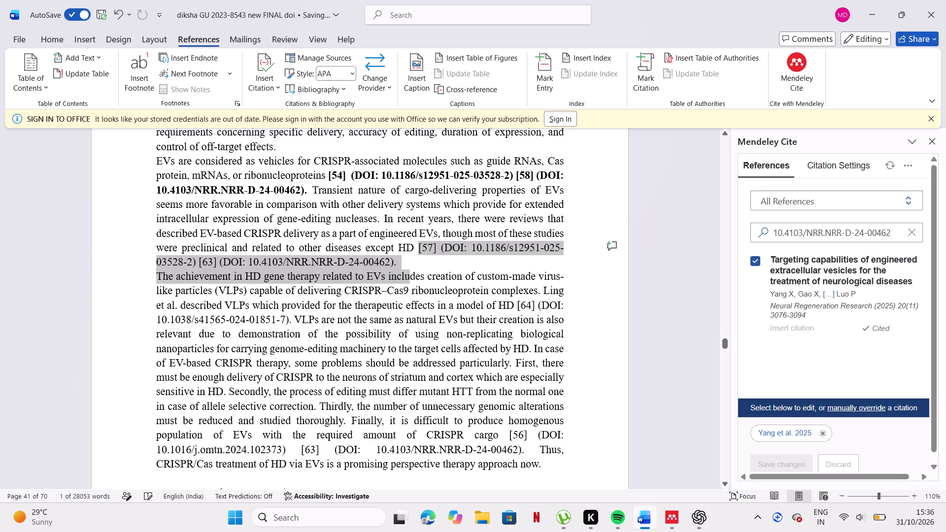
drag(411, 271, 405, 261)
key(BackSpace)
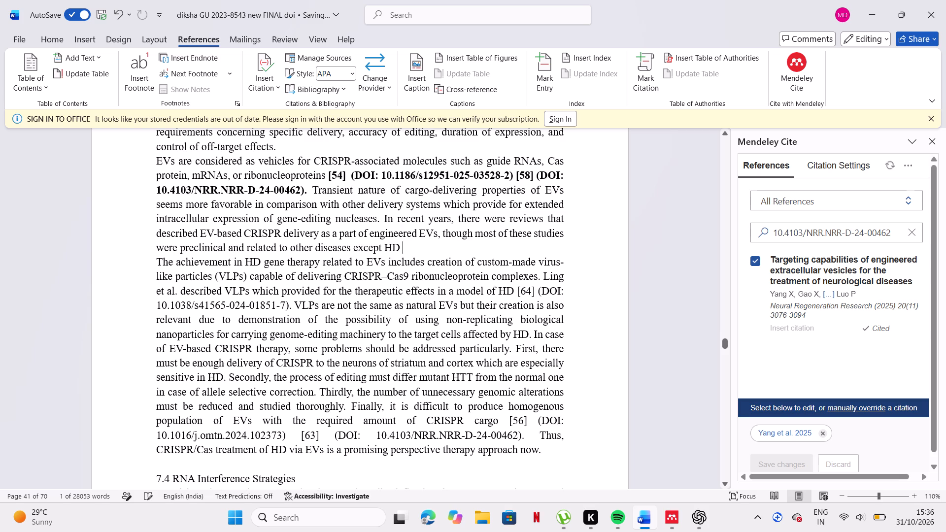
drag(329, 171, 304, 190)
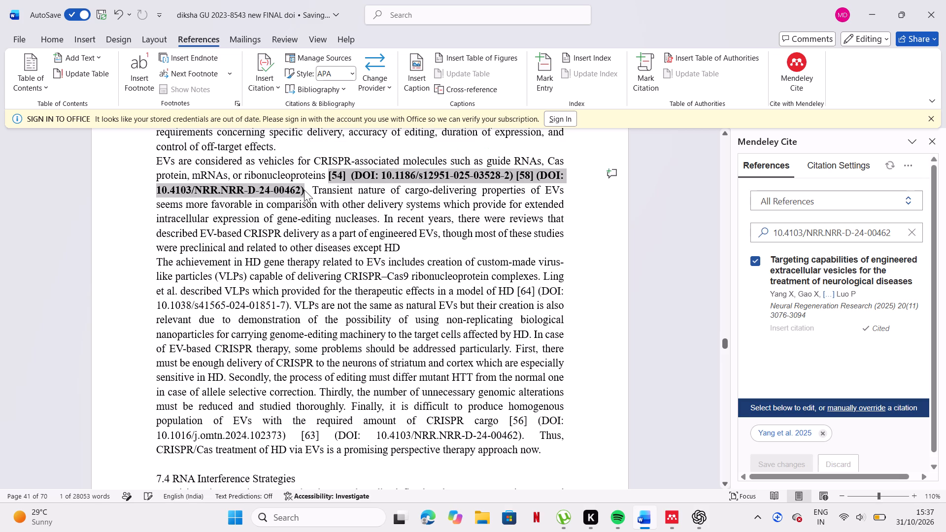
key(ctrl+c)
click(435, 241)
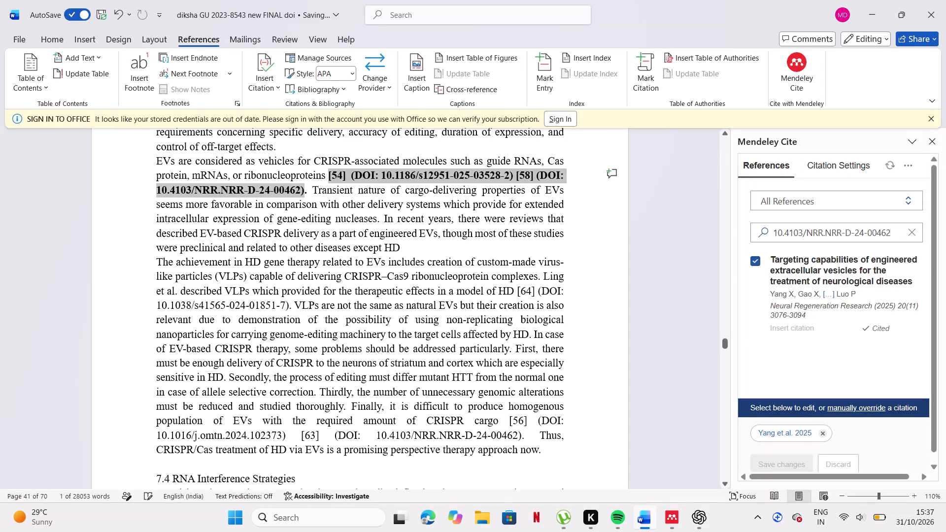
key(ctrl+v)
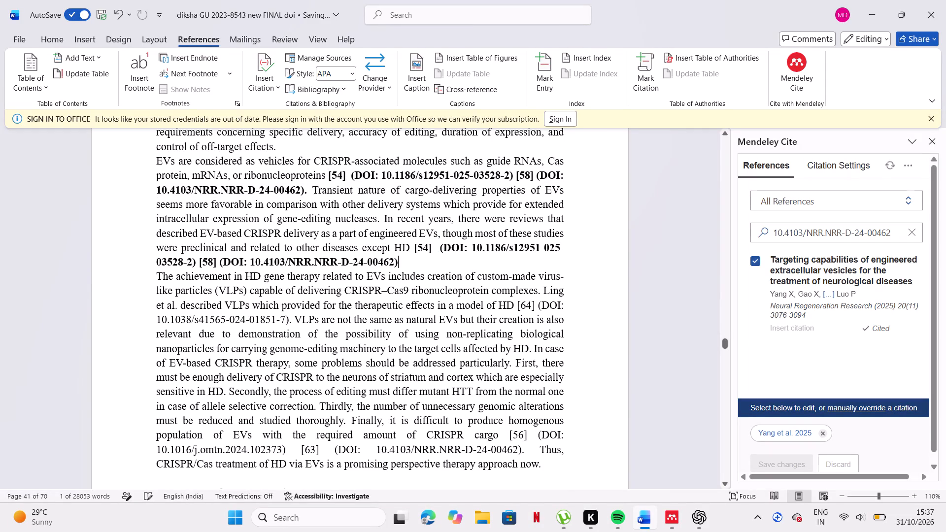
Delete the bold [54] and [58] citations, their DOIs and the period after "ribonucleoproteins".
drag(326, 175, 308, 196)
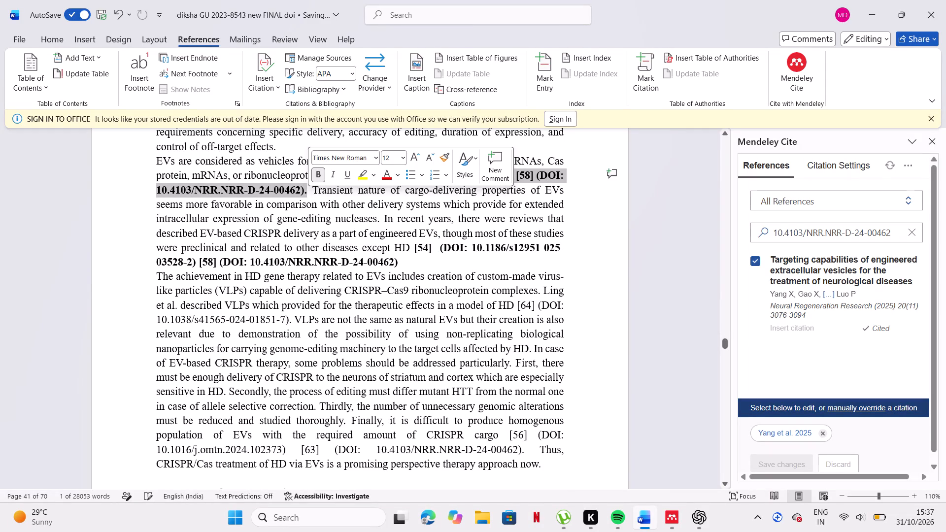
key(BackSpace)
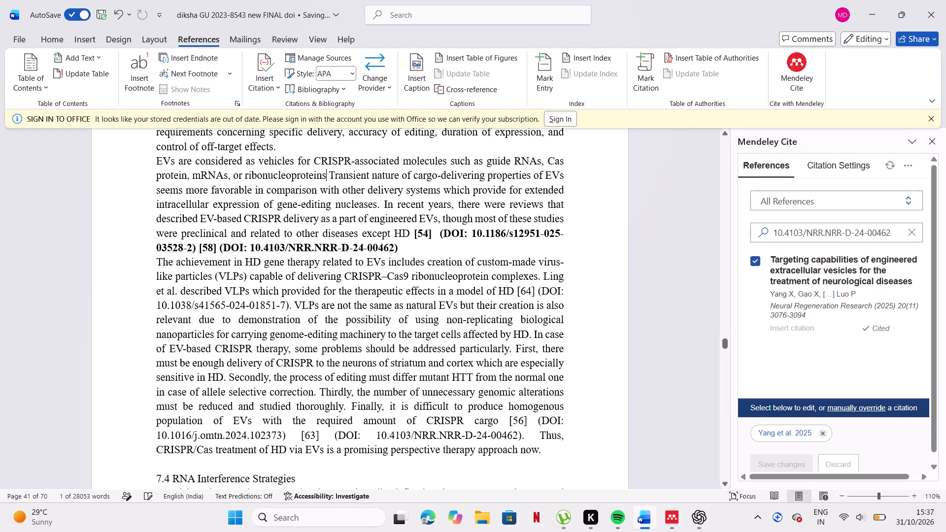
scroll(374, 284, down, 1)
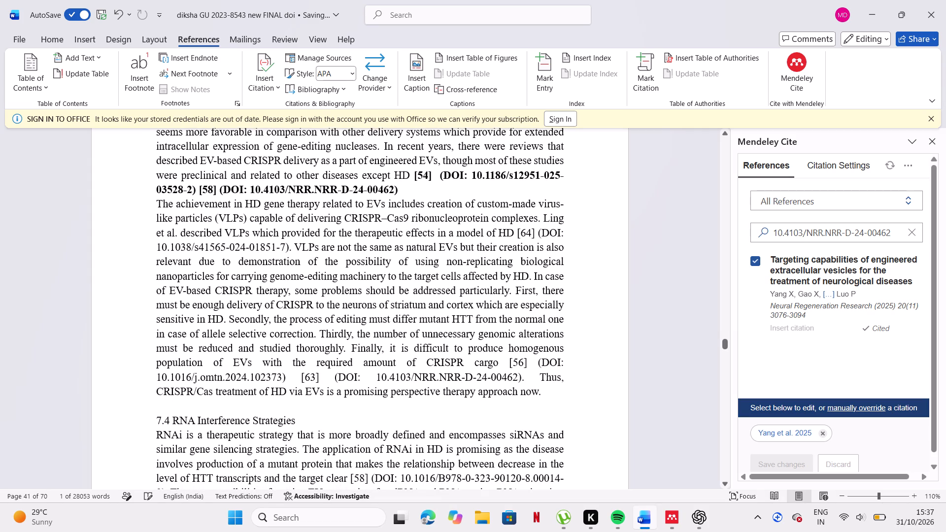
drag(156, 246, 258, 245)
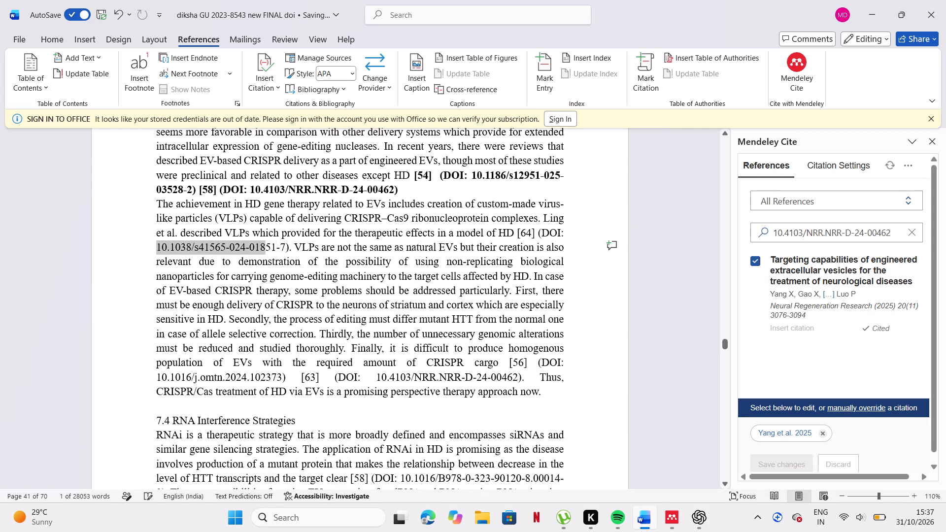
drag(258, 245, 285, 243)
key(ctrl+c)
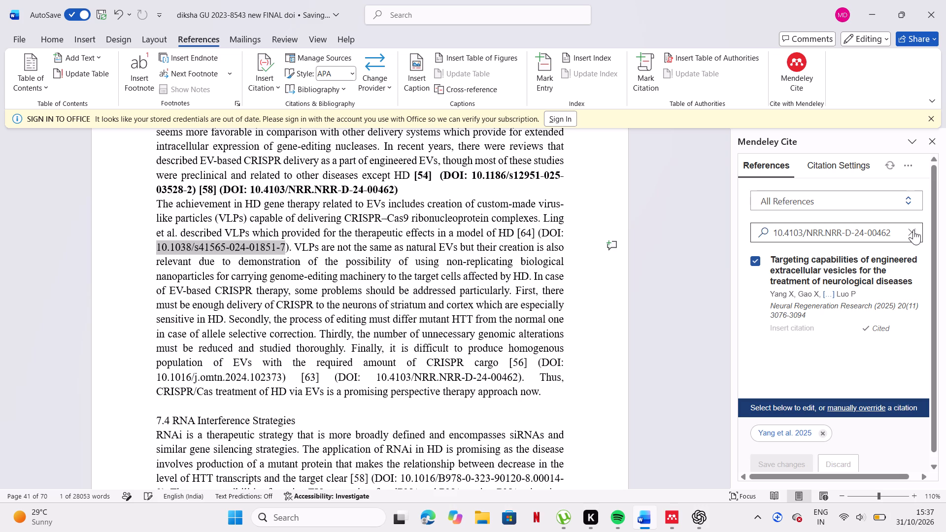
click(921, 229)
click(910, 230)
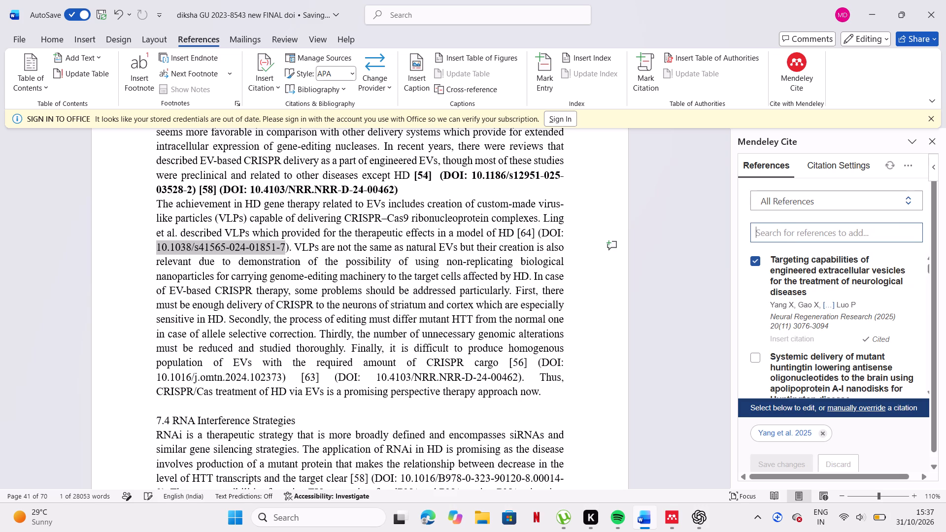
key(ctrl+v)
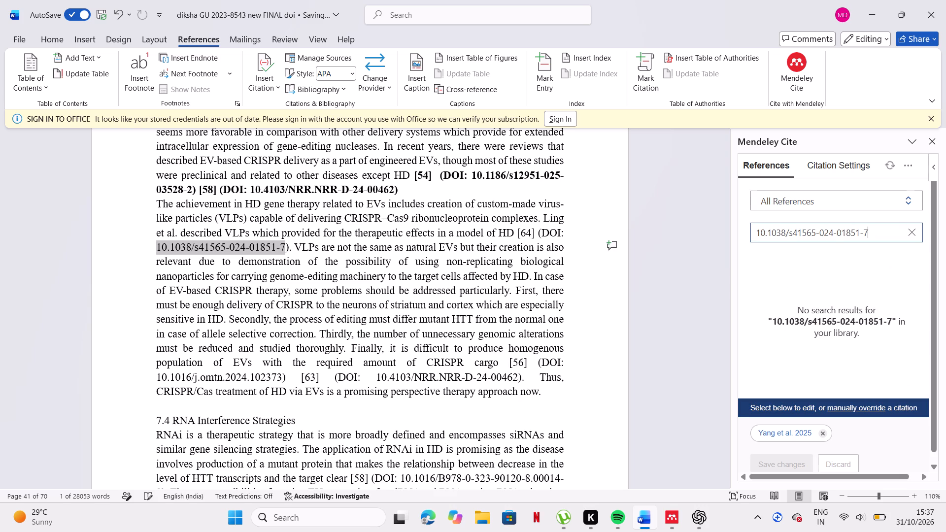
click(676, 518)
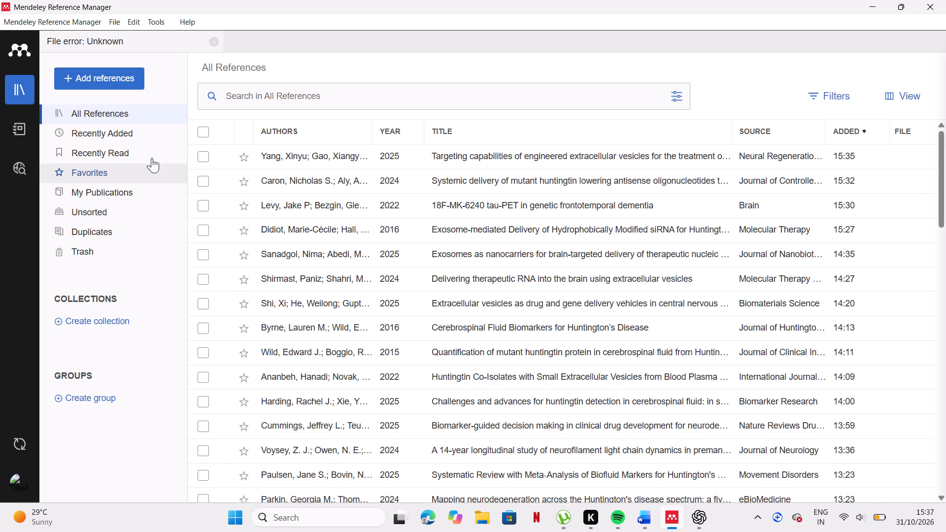
click(99, 77)
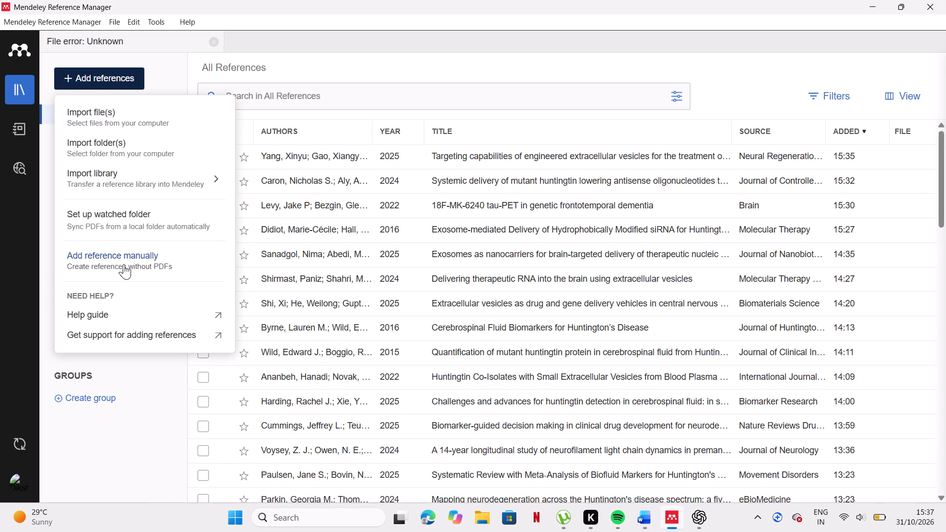
click(127, 254)
click(352, 143)
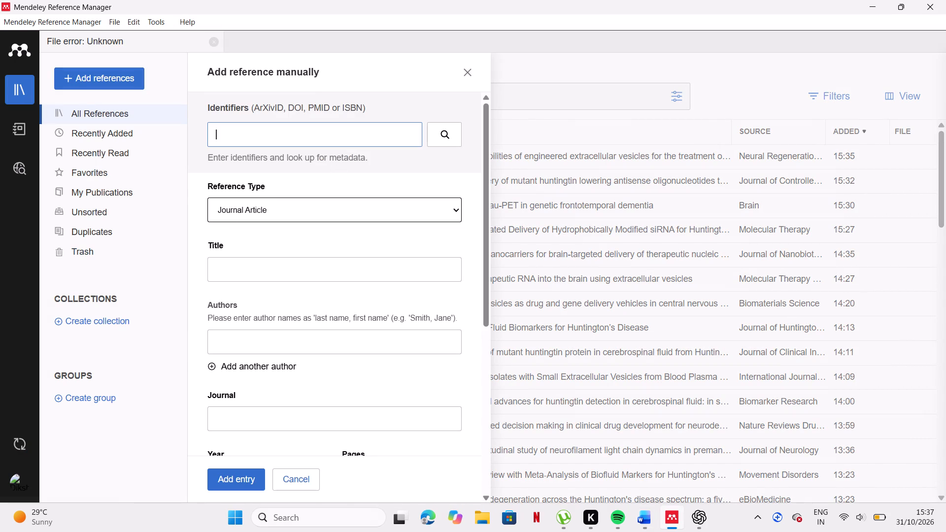
key(ctrl+v)
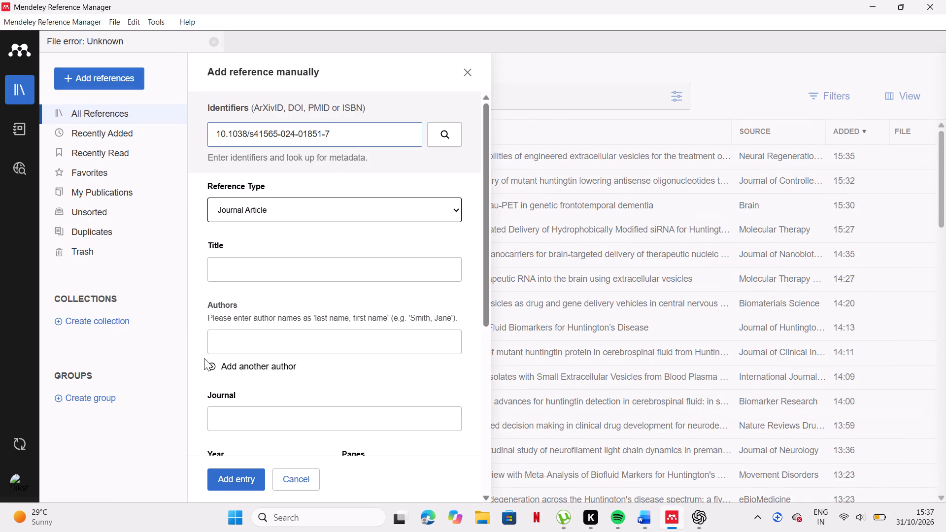
click(452, 136)
click(255, 487)
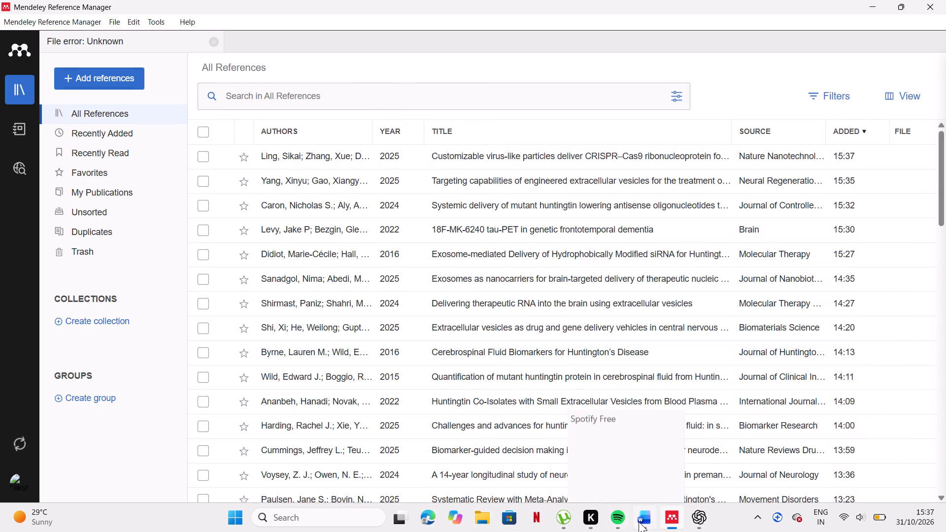
Switch back to Word and replace the typed [64] after "in a model of HD" with a space.
click(644, 522)
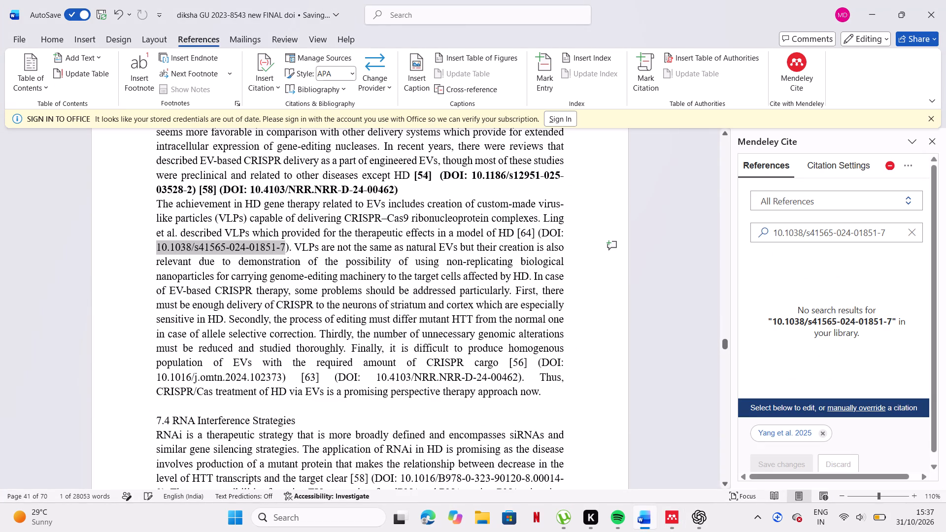
click(534, 232)
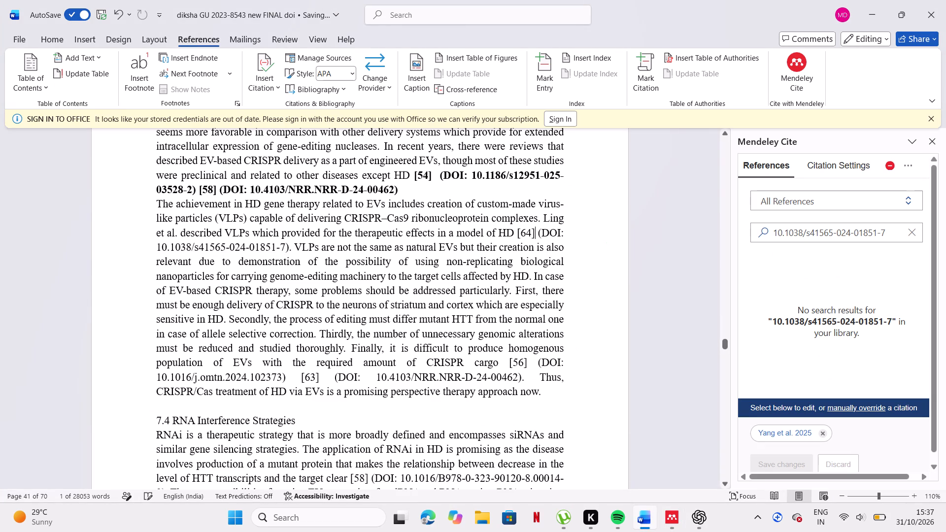
key(BackSpace)
key(BackSpace)
key(BackSpace)
key(BackSpace)
key(BackSpace)
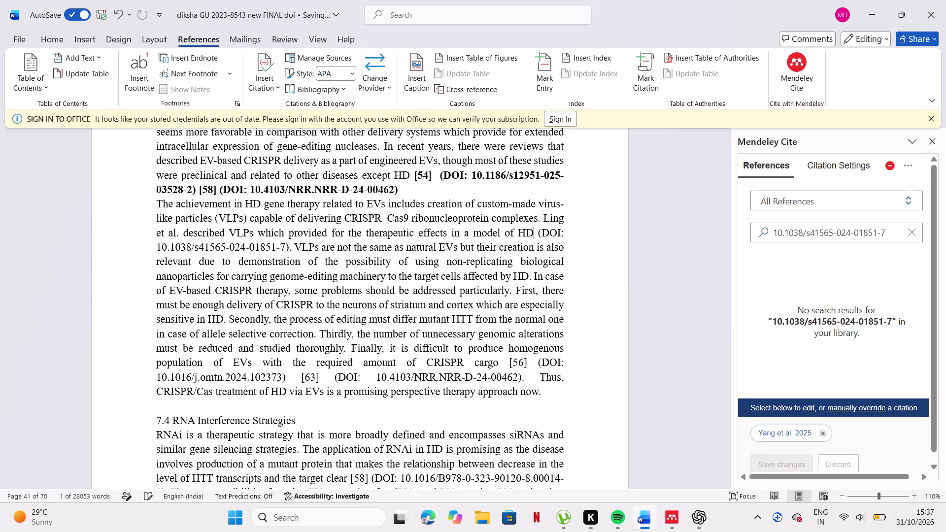
key(space)
click(889, 232)
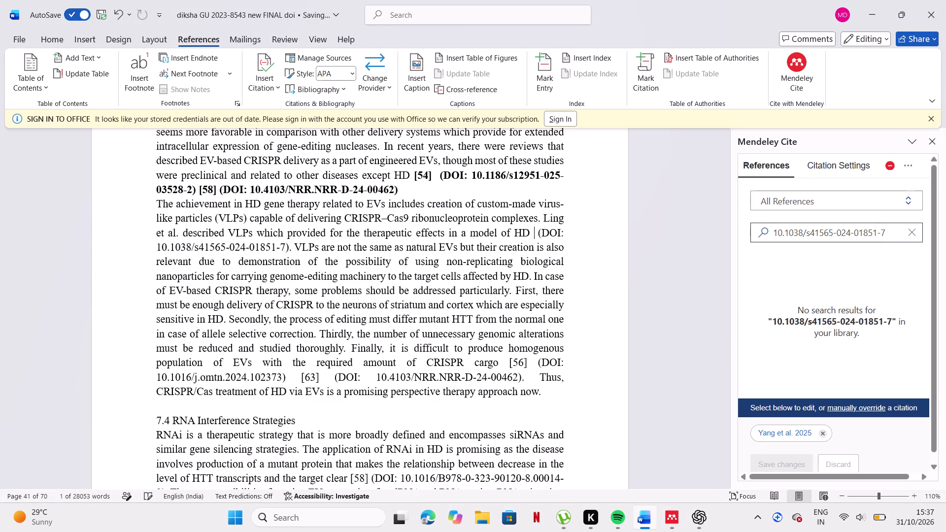
key(Return)
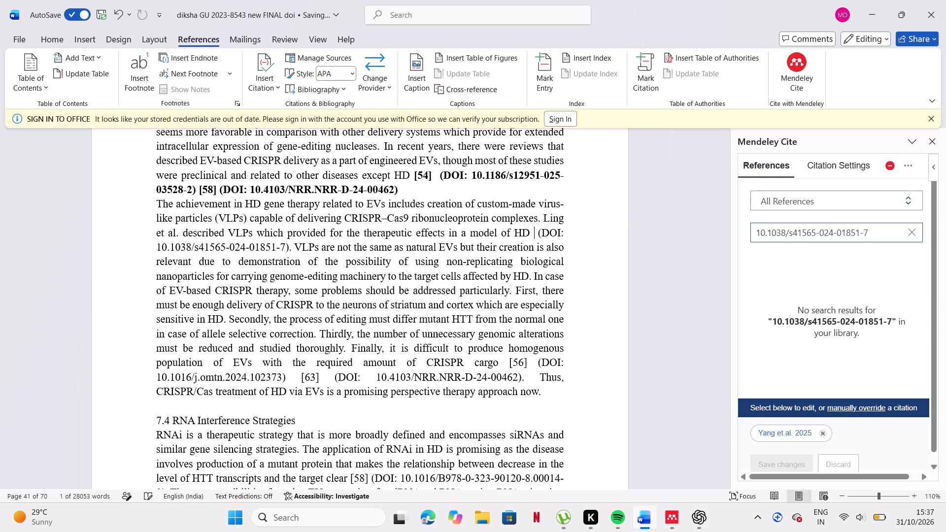
click(892, 167)
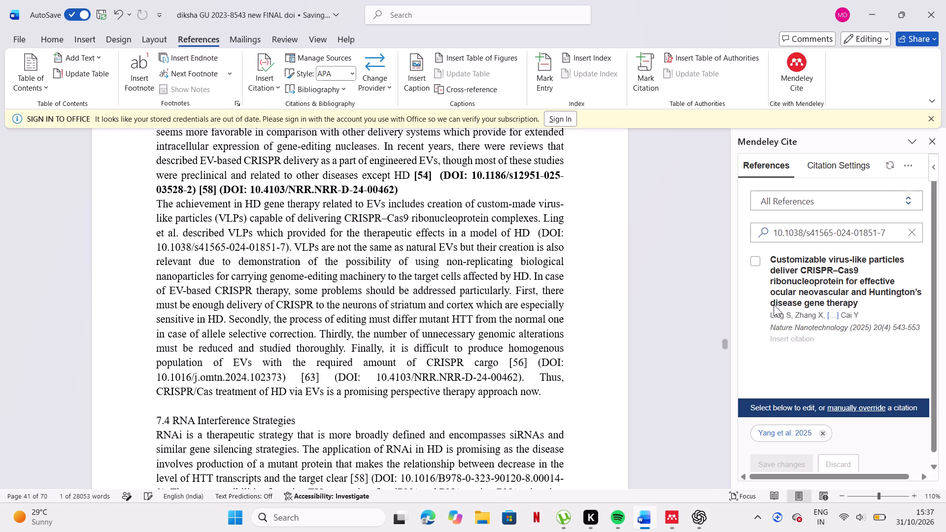
Remove Yang et al. 2025 from the selected citation and try to insert the Ling et al. virus-like particles citation after "in a model of HD".
click(534, 233)
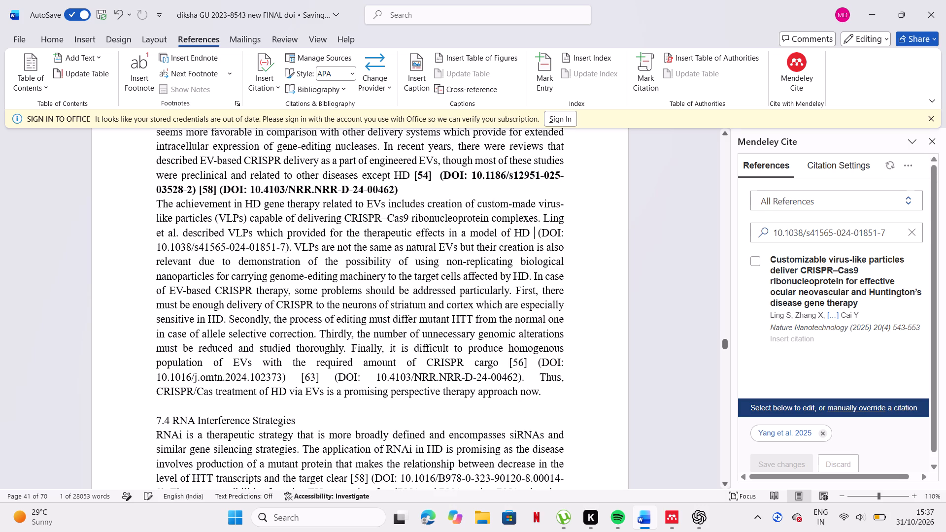
click(534, 233)
click(825, 436)
click(797, 334)
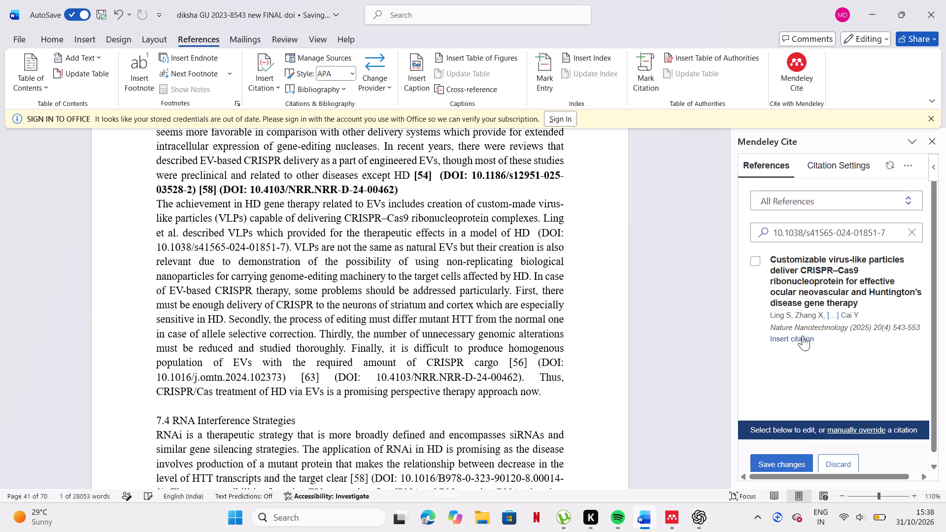
click(803, 335)
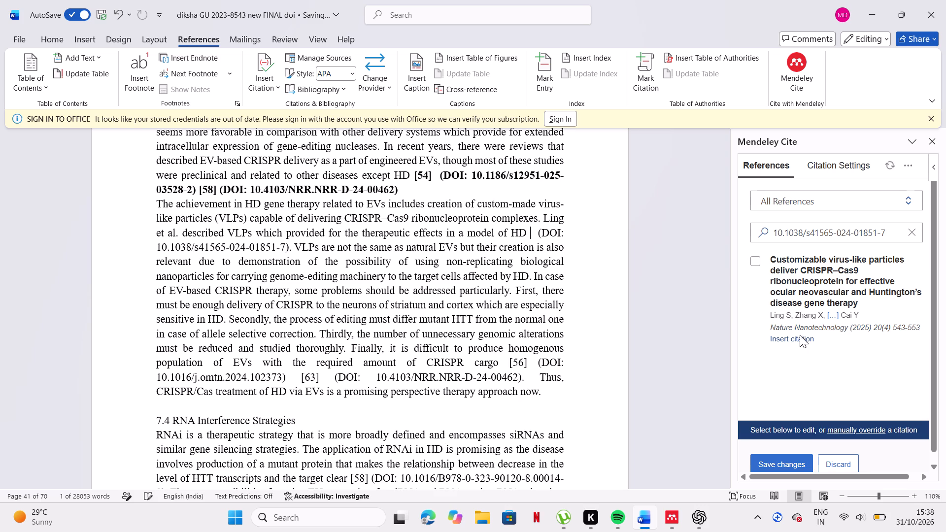
click(536, 232)
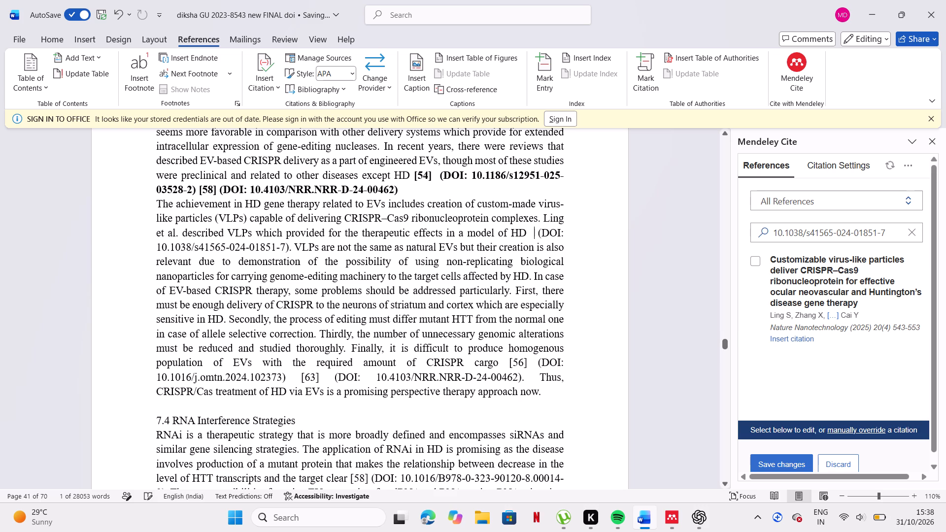
click(795, 338)
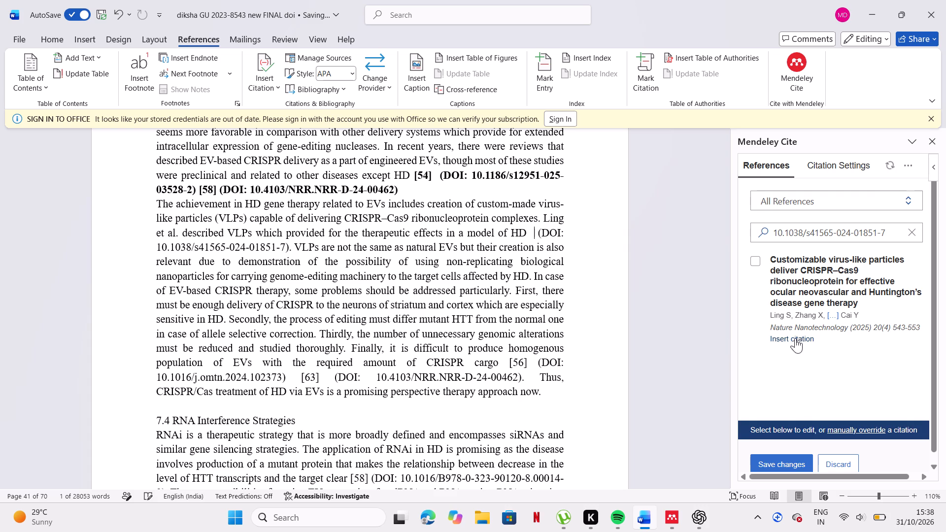
click(795, 338)
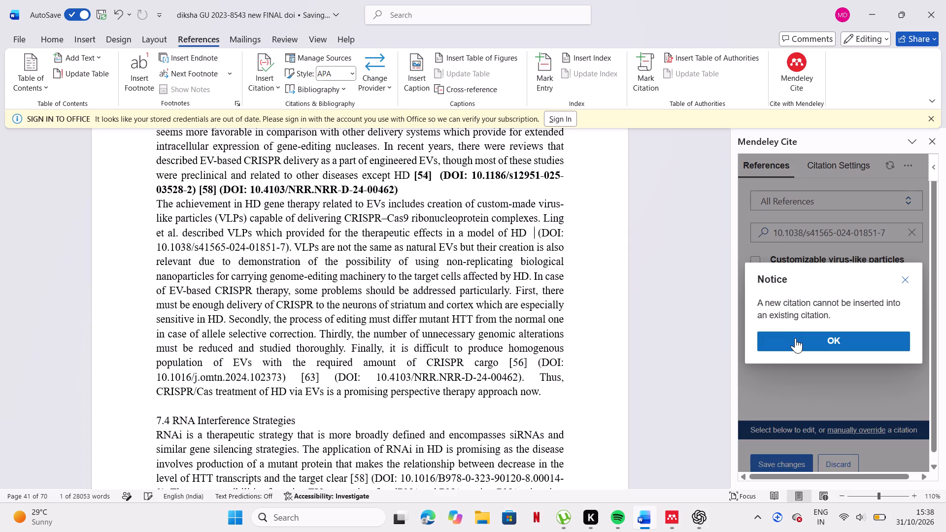
click(795, 338)
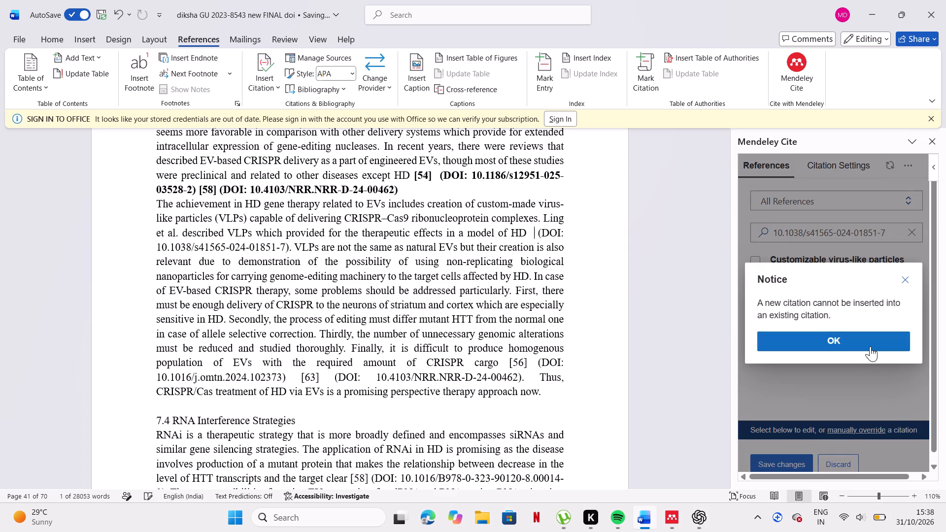
click(870, 346)
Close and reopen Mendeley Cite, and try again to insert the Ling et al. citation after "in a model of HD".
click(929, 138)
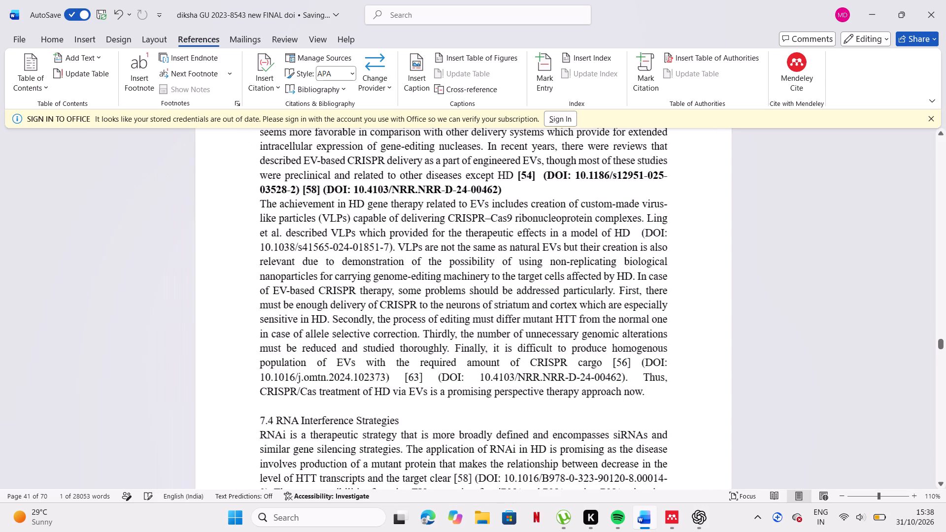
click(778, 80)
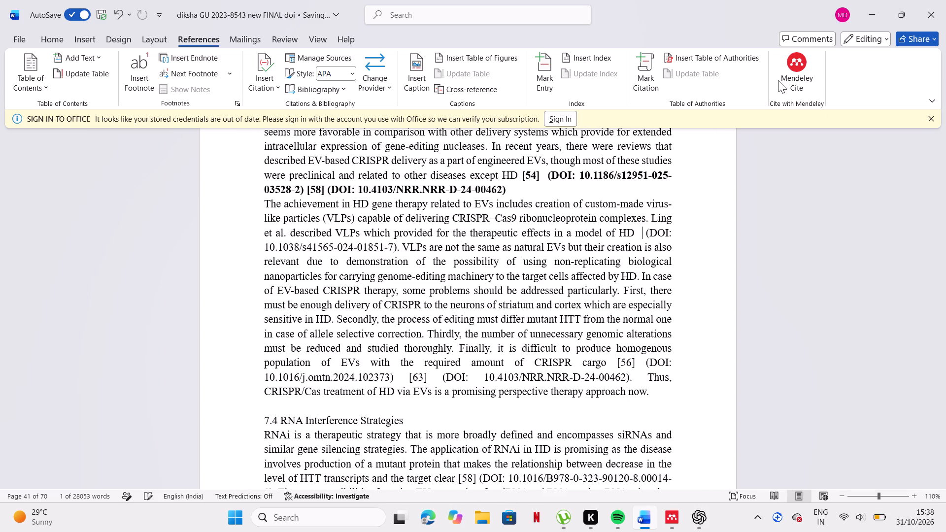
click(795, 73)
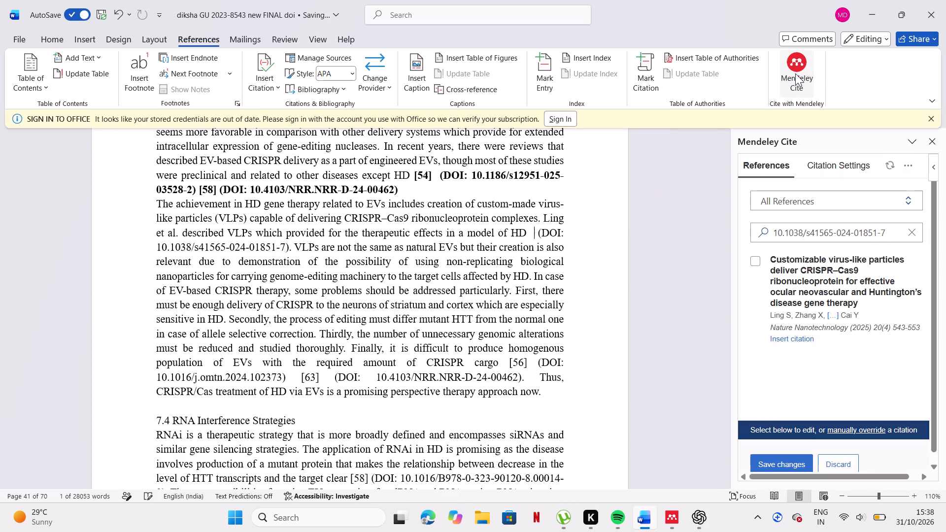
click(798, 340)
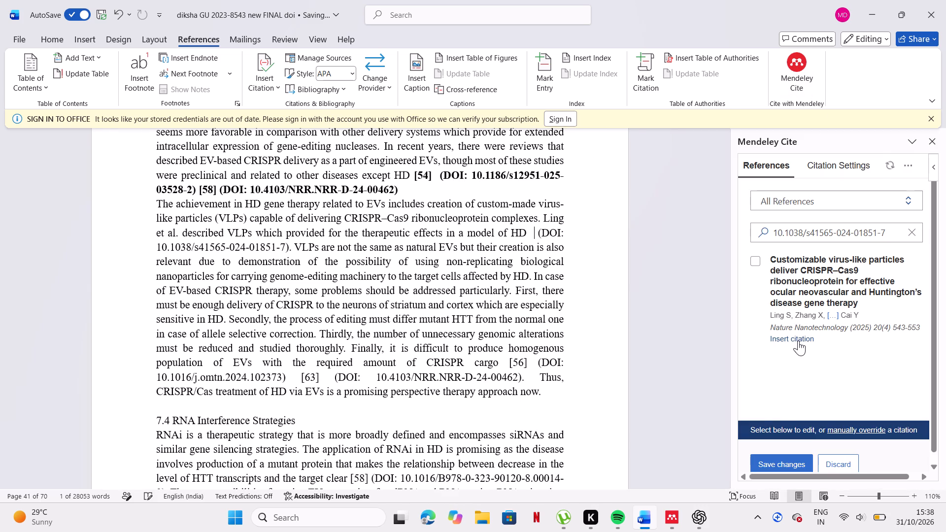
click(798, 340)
Find DOI 10.1016/j.omtn.2024.102373 in Mendeley Cite, delete the typed [56] after "CRISPR cargo", and insert the Shirmast et al. citation.
scroll(653, 372, down, 1)
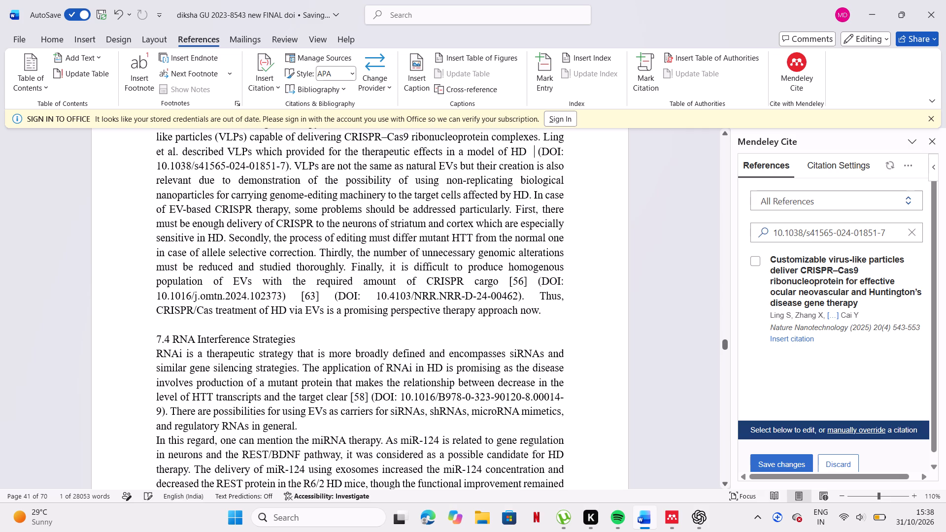
click(455, 287)
drag(155, 296, 274, 301)
key(ctrl+c)
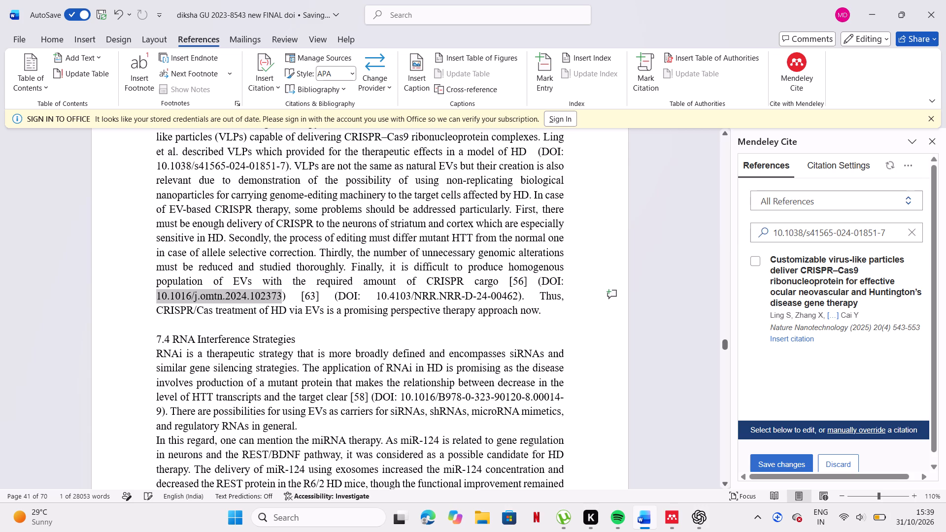
click(912, 228)
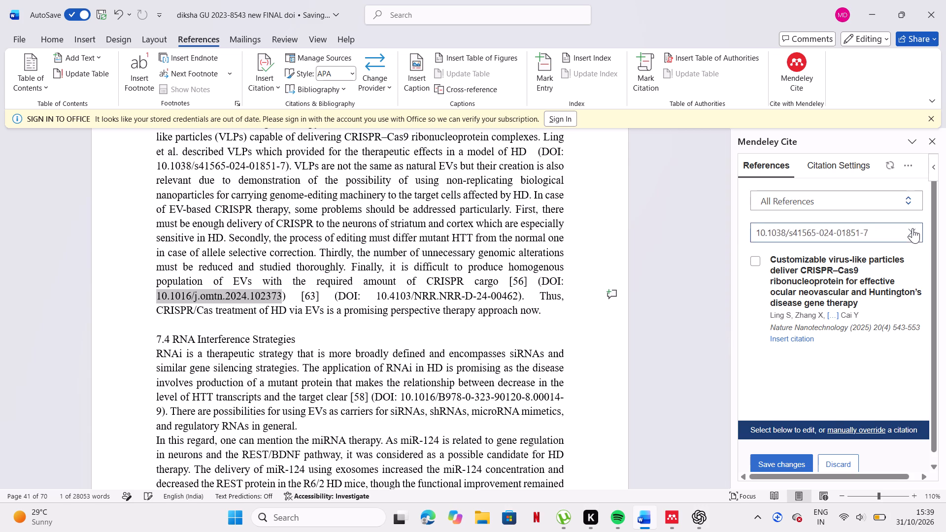
click(905, 229)
key(ctrl+v)
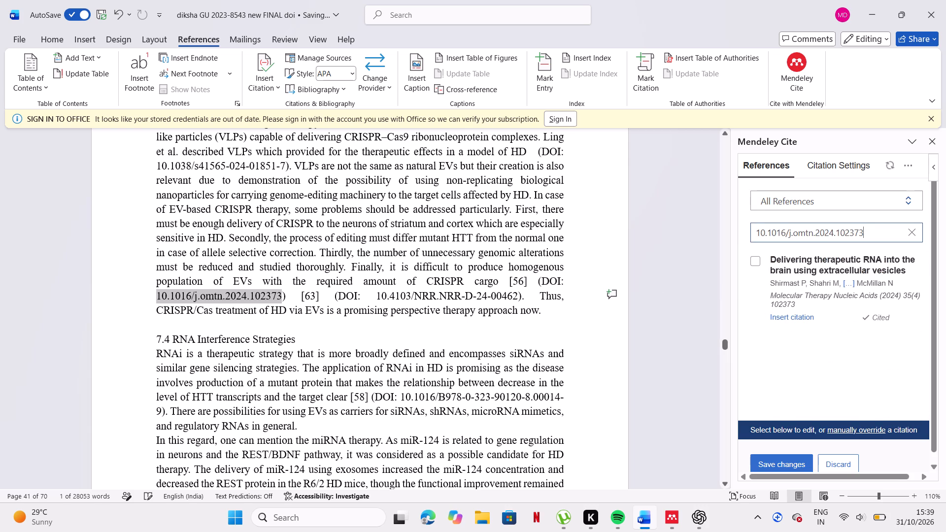
click(531, 282)
key(BackSpace)
key(BackSpace)
key(BackSpace)
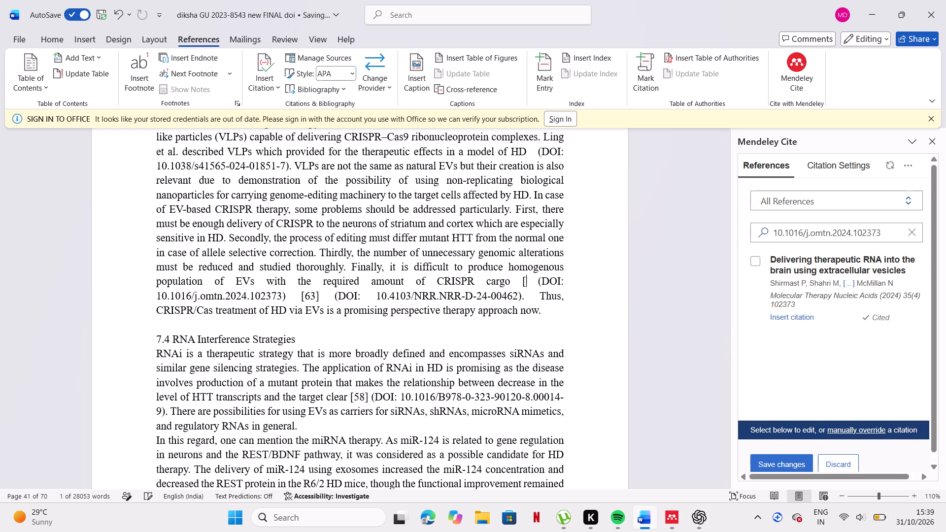
key(BackSpace)
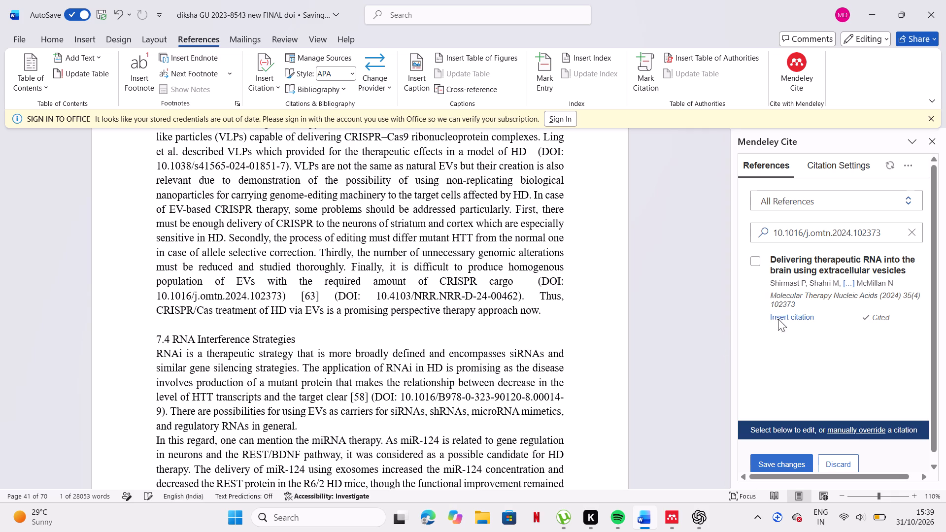
click(778, 319)
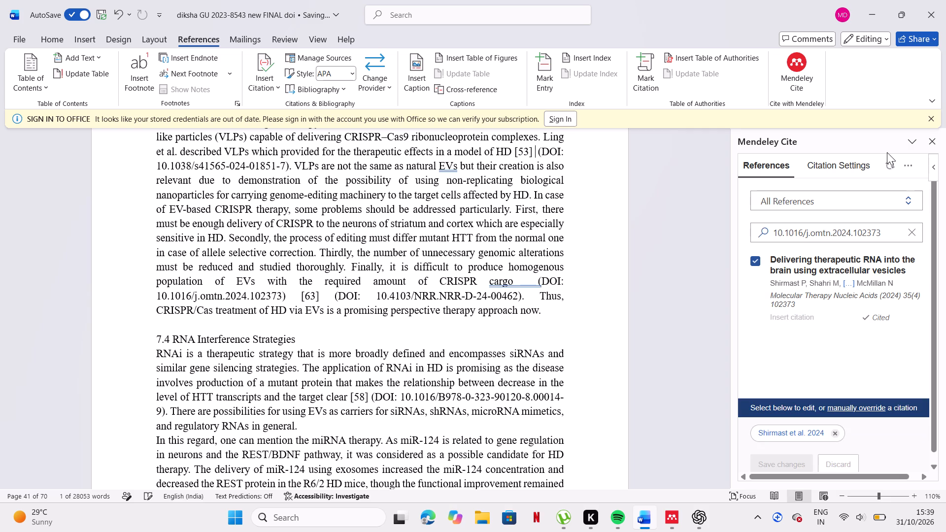